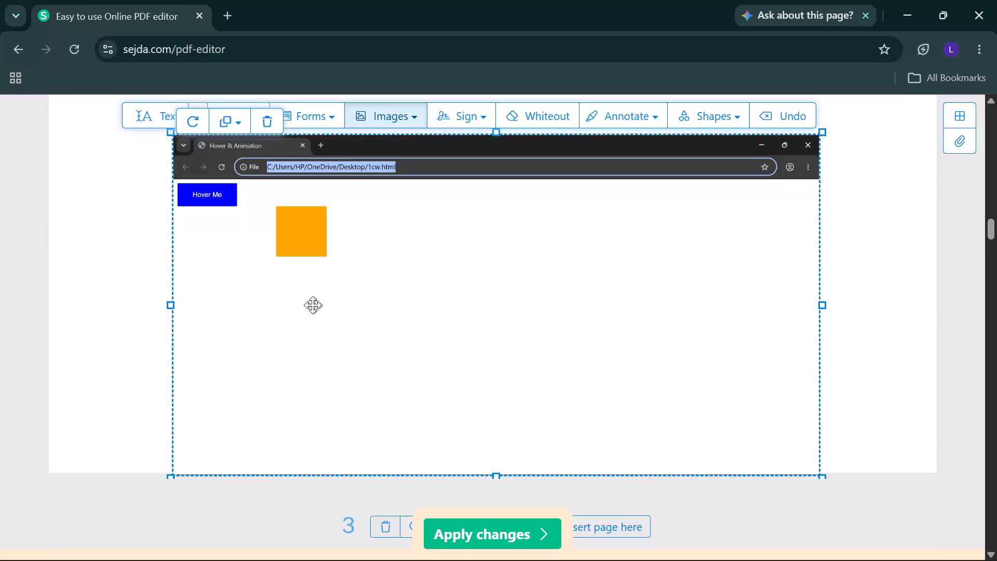
Draw a nearly horizontal line across the full page width, just below </html> and above the output screenshot.
scroll(313, 305, up, 2)
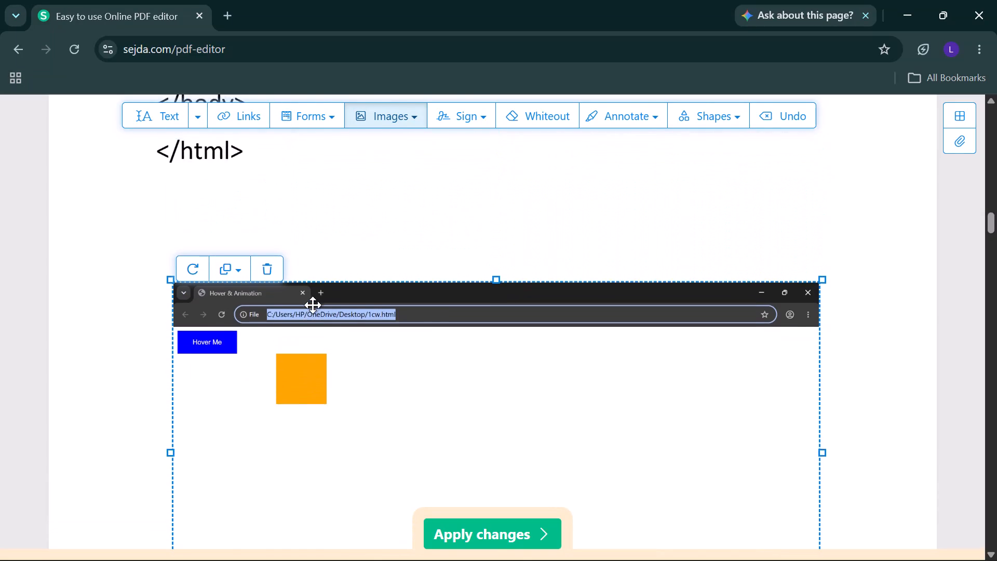
scroll(313, 305, up, 1)
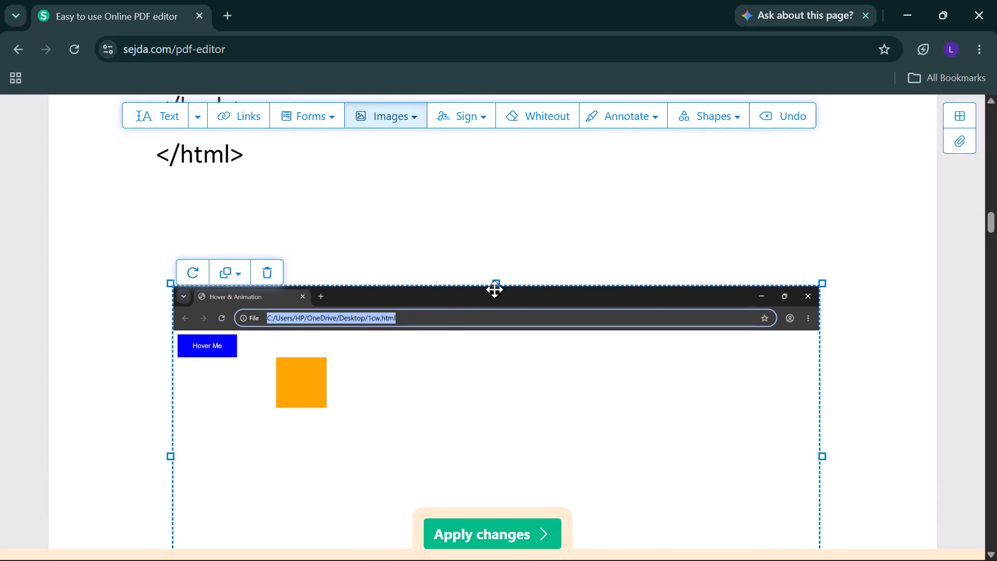
click(729, 118)
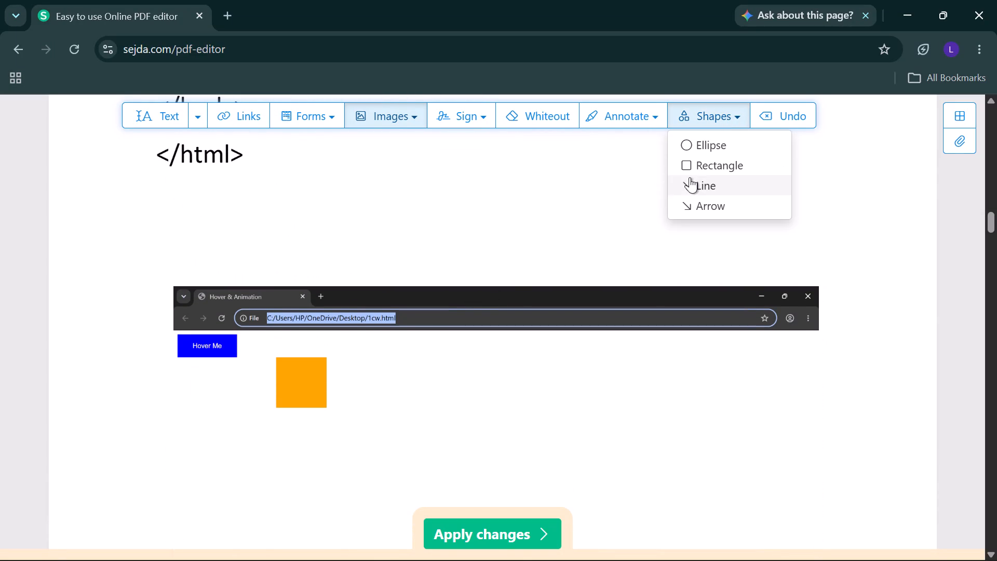
click(693, 181)
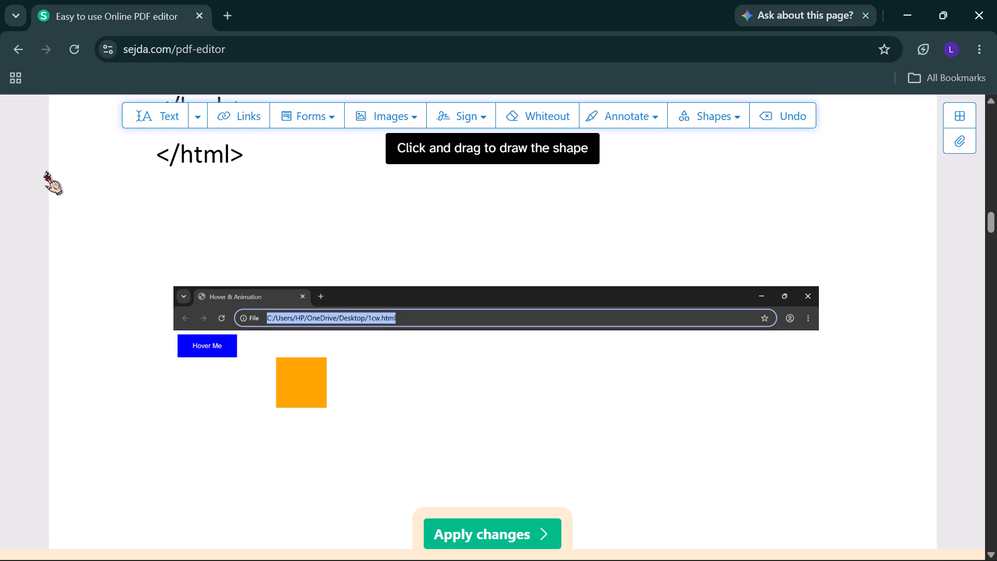
drag(45, 171, 55, 169)
drag(55, 169, 51, 168)
drag(51, 168, 598, 178)
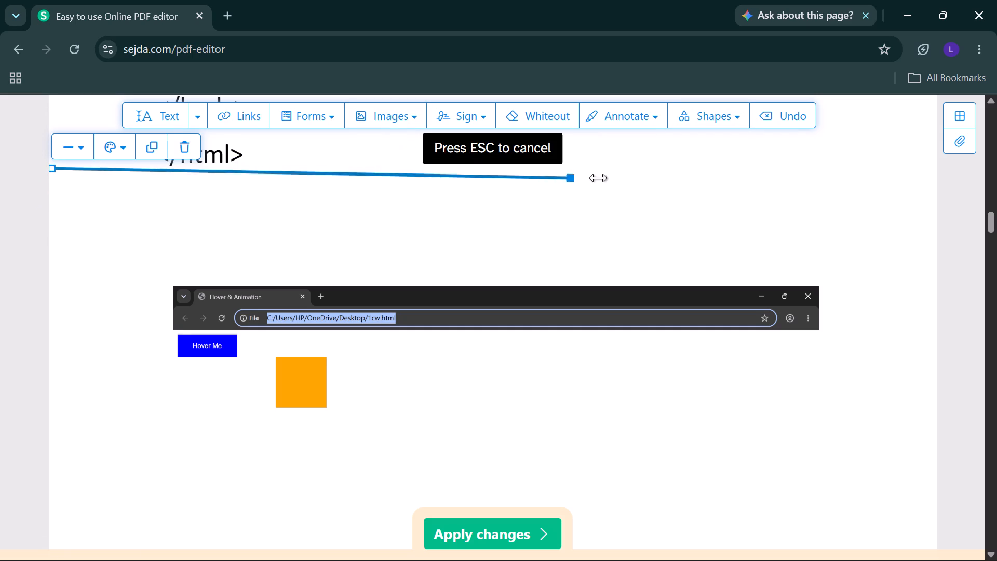
drag(598, 178, 936, 163)
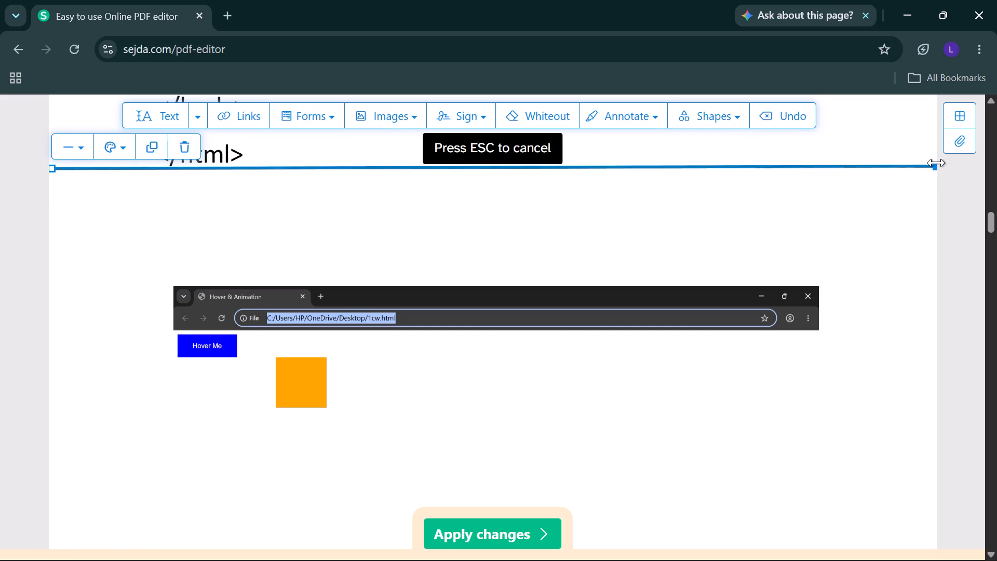
drag(936, 163, 936, 160)
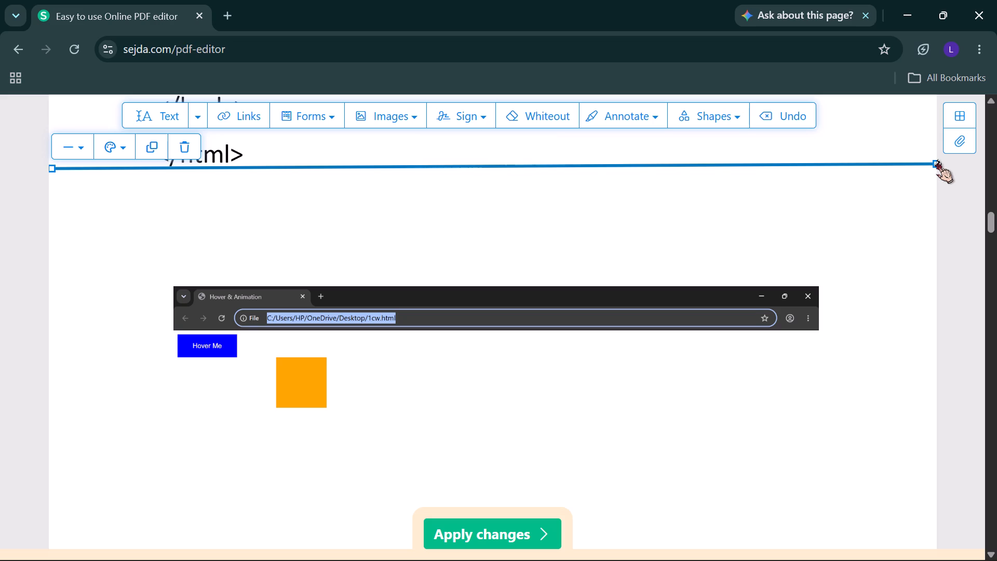
drag(936, 160, 936, 163)
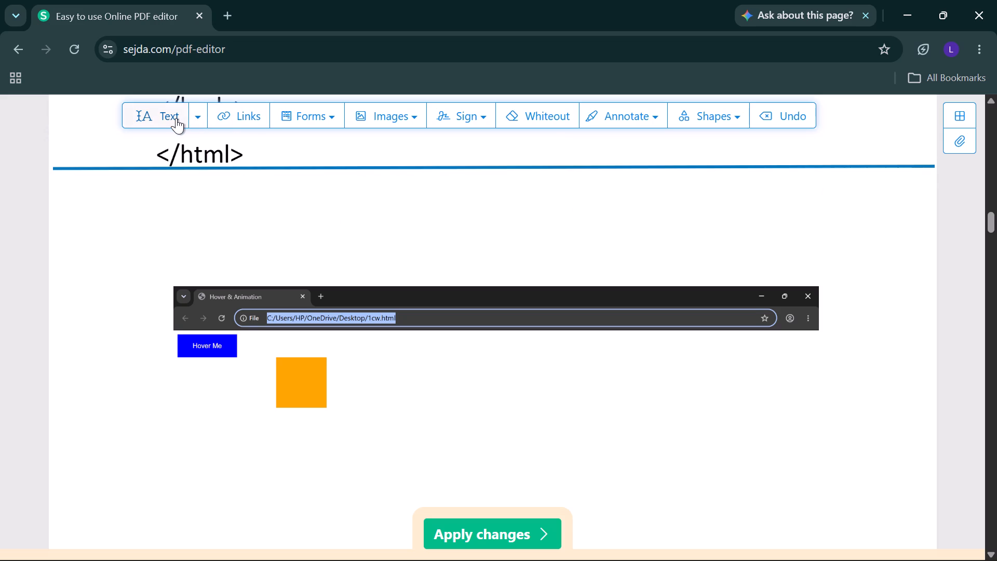
Add the heading text "PRACTICAL 11: OUTPUT" at size 24 between the new line and the output screenshot.
click(176, 118)
click(144, 207)
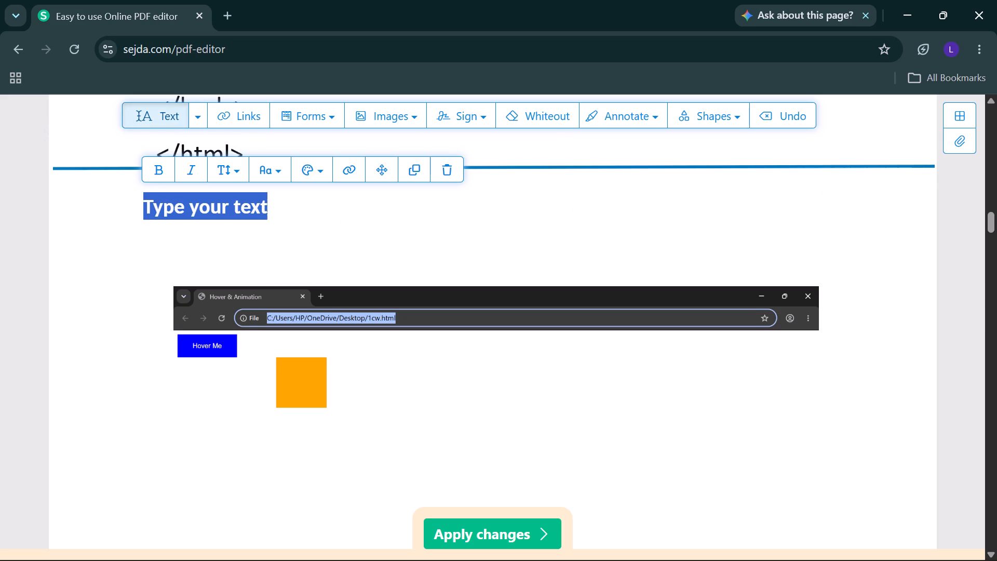
key(BackSpace)
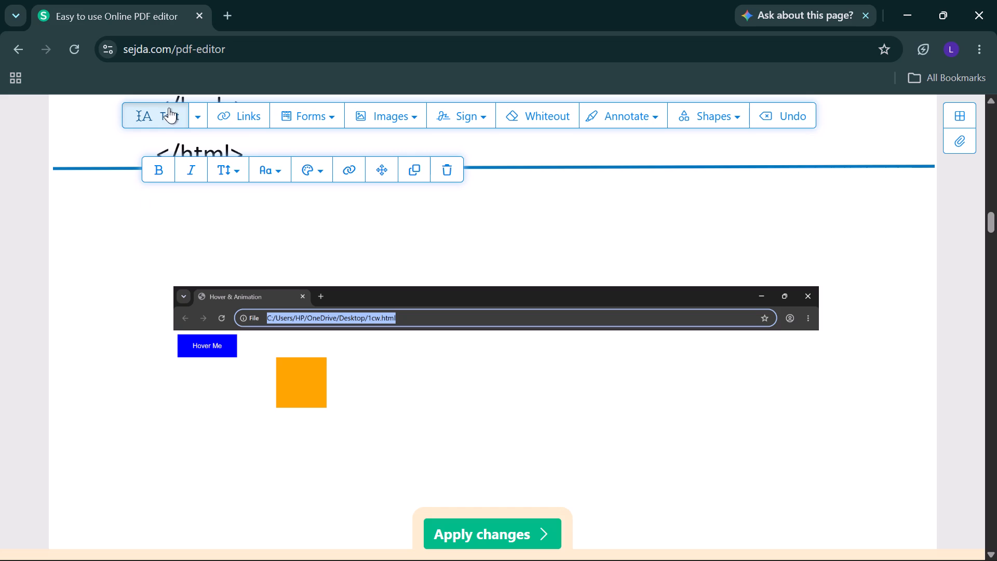
click(235, 174)
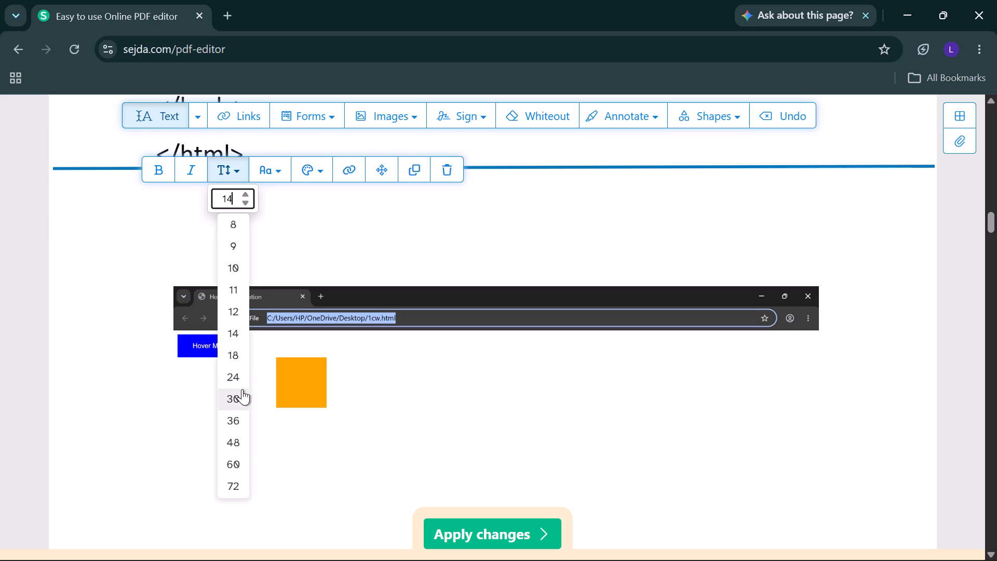
click(242, 367)
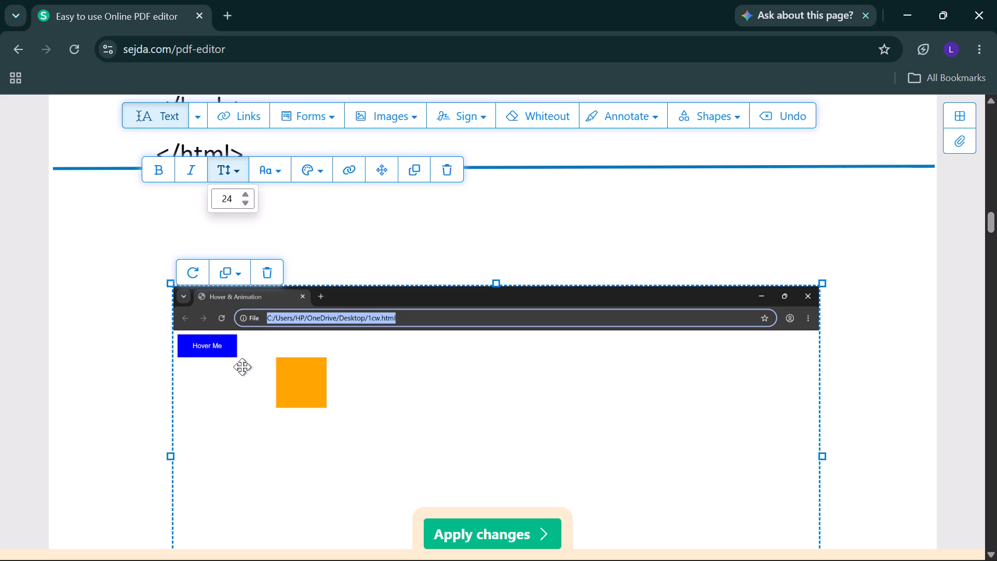
click(138, 196)
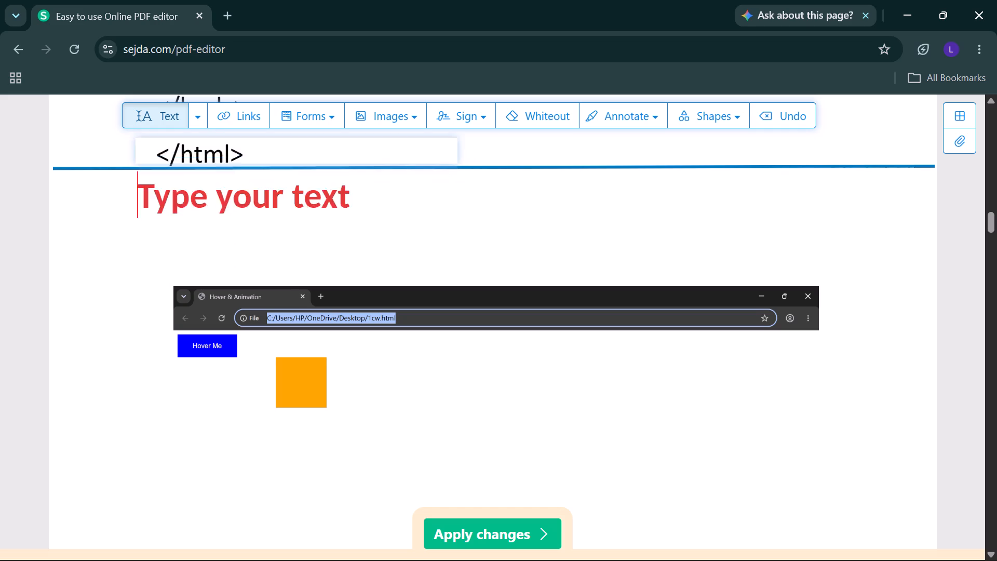
key(BackSpace)
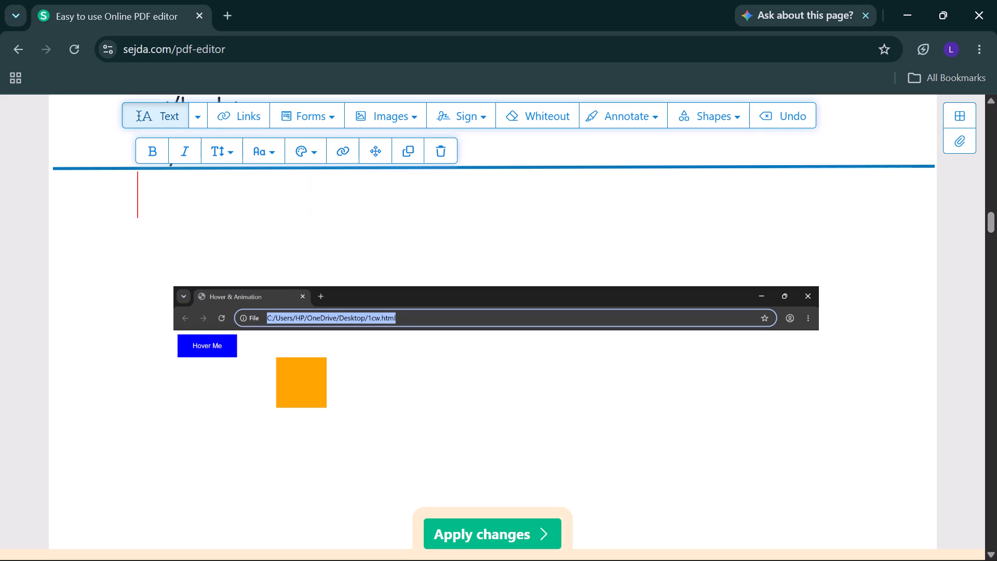
text(pr)
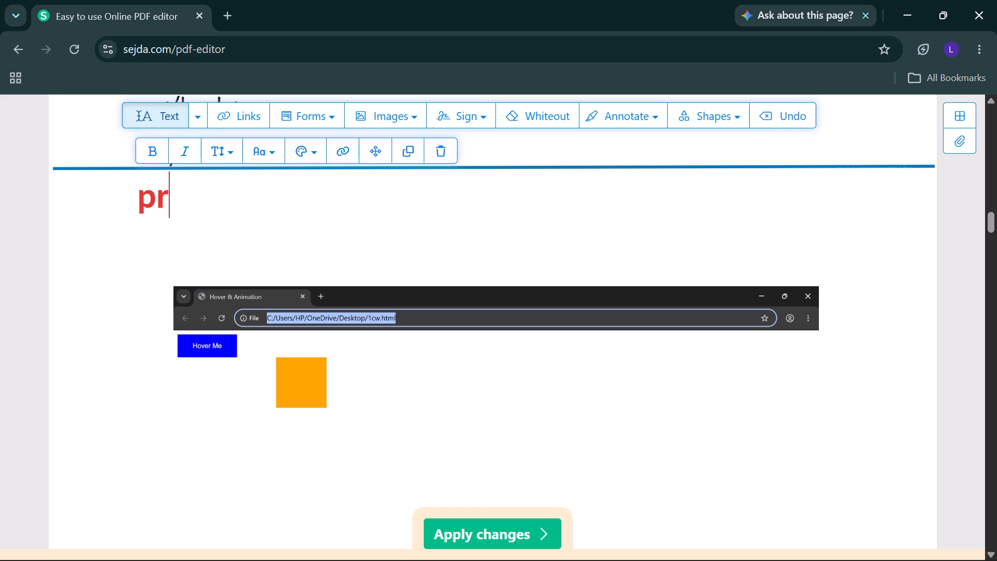
key(BackSpace)
key(BackSpace)
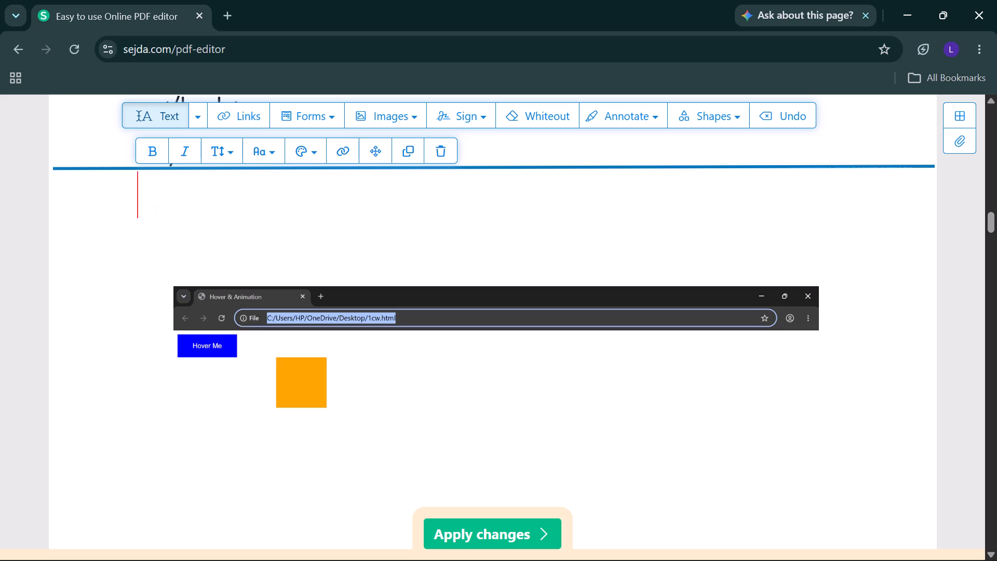
text(PRACTICAL)
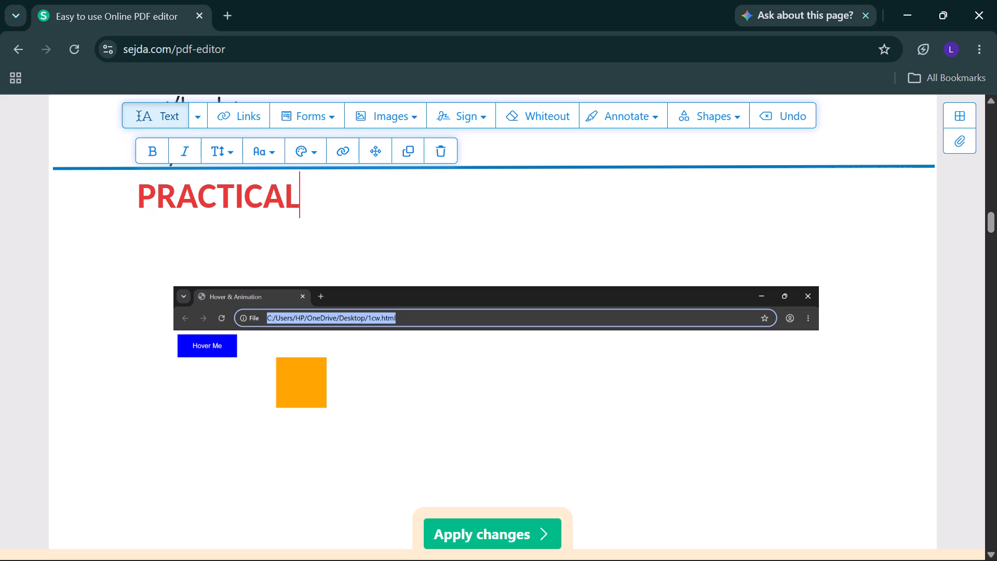
key(space)
text(11)
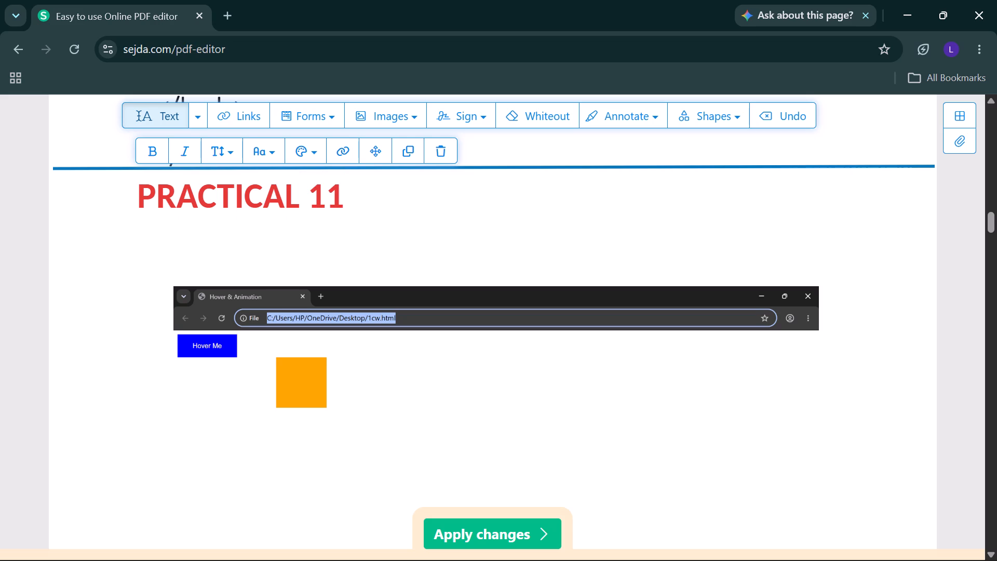
key(shift+colon)
text(OUT)
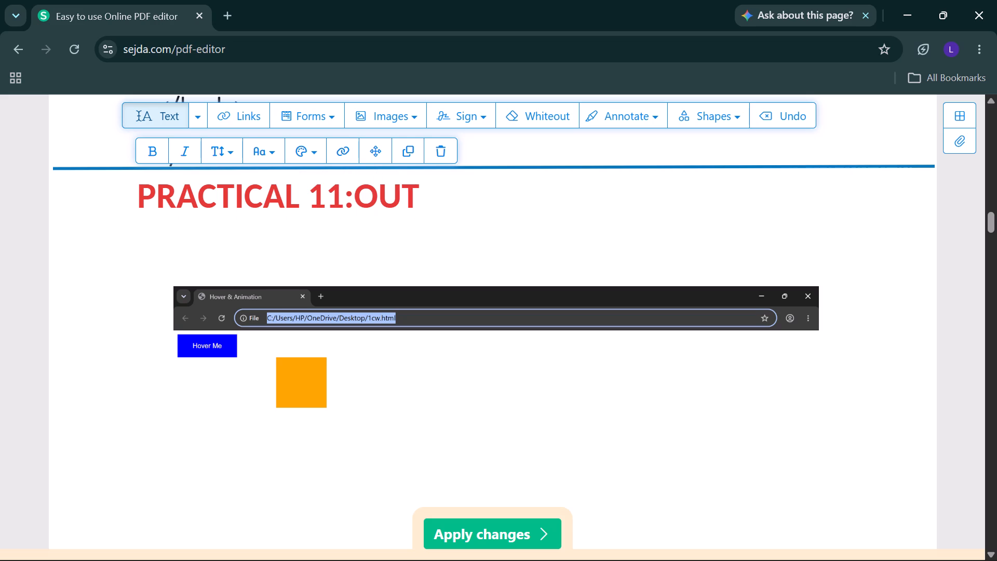
text(PUT)
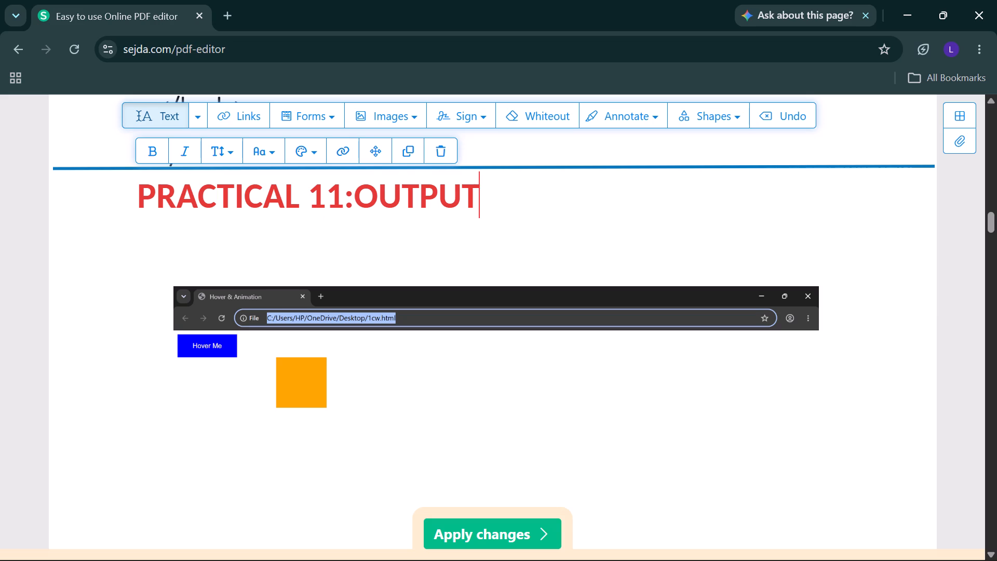
click(352, 202)
key(space)
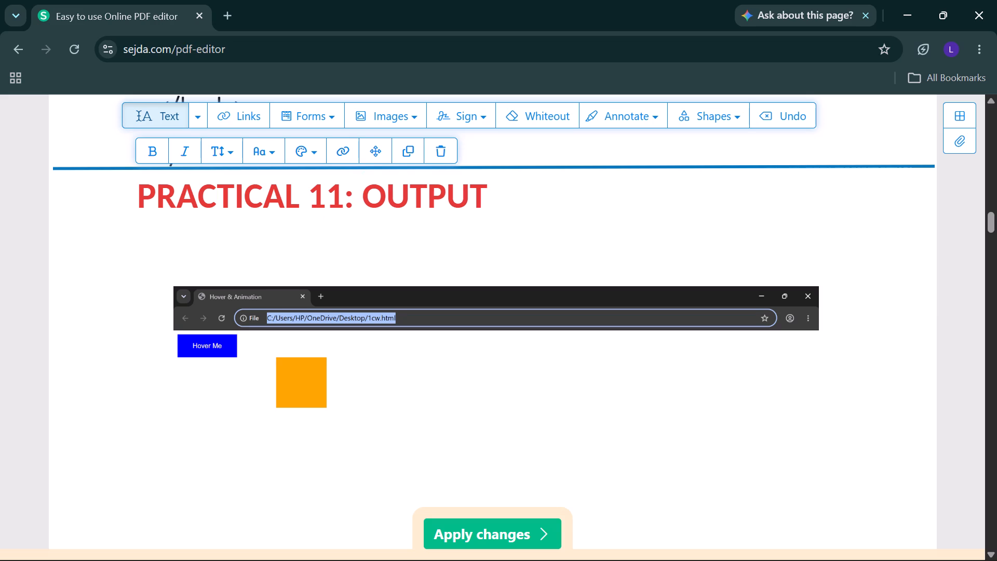
click(299, 187)
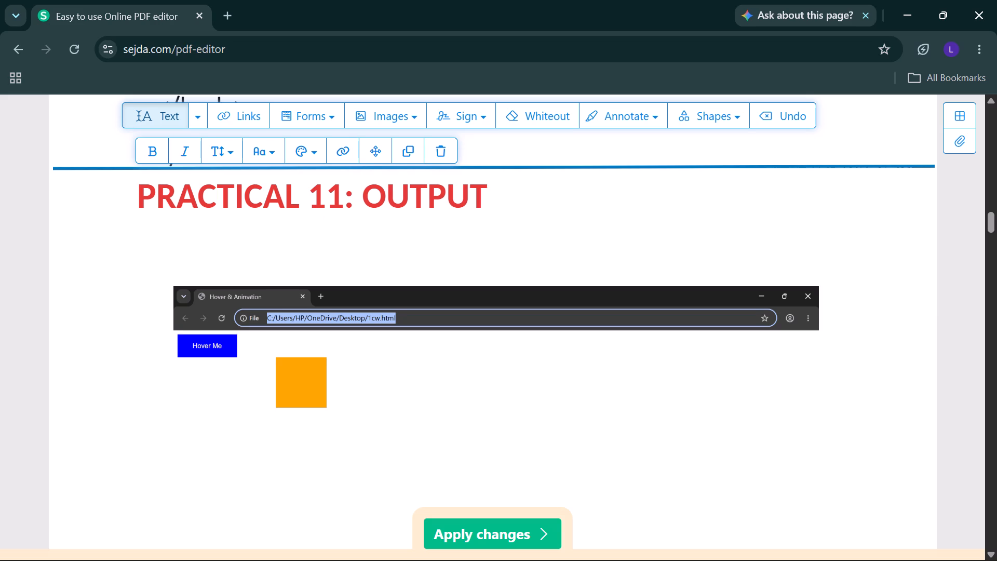
click(254, 193)
click(204, 201)
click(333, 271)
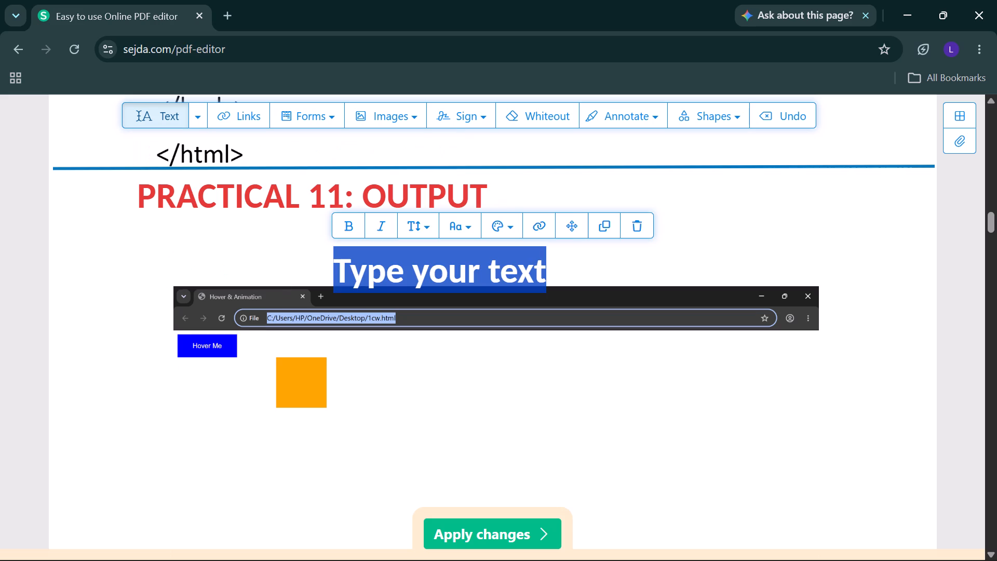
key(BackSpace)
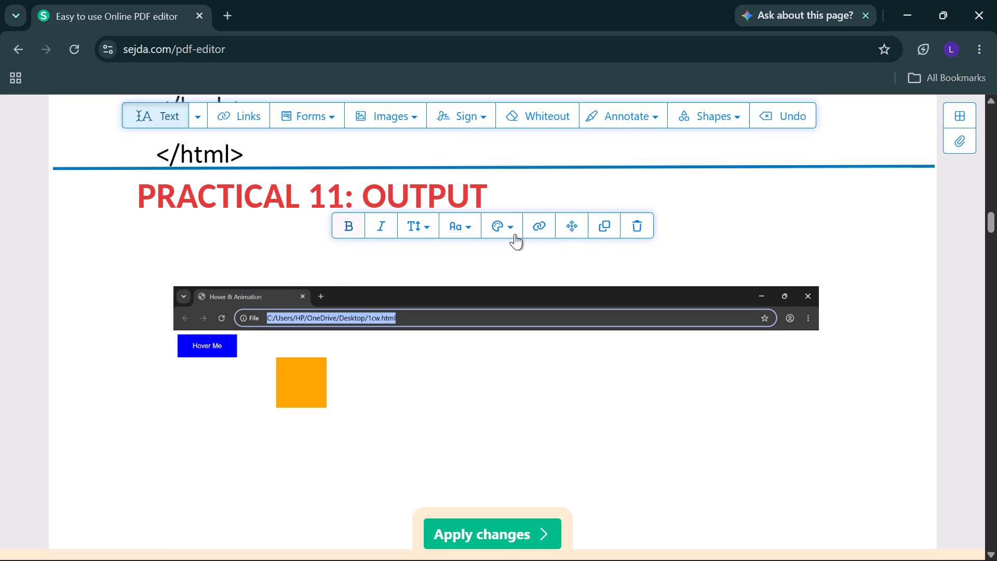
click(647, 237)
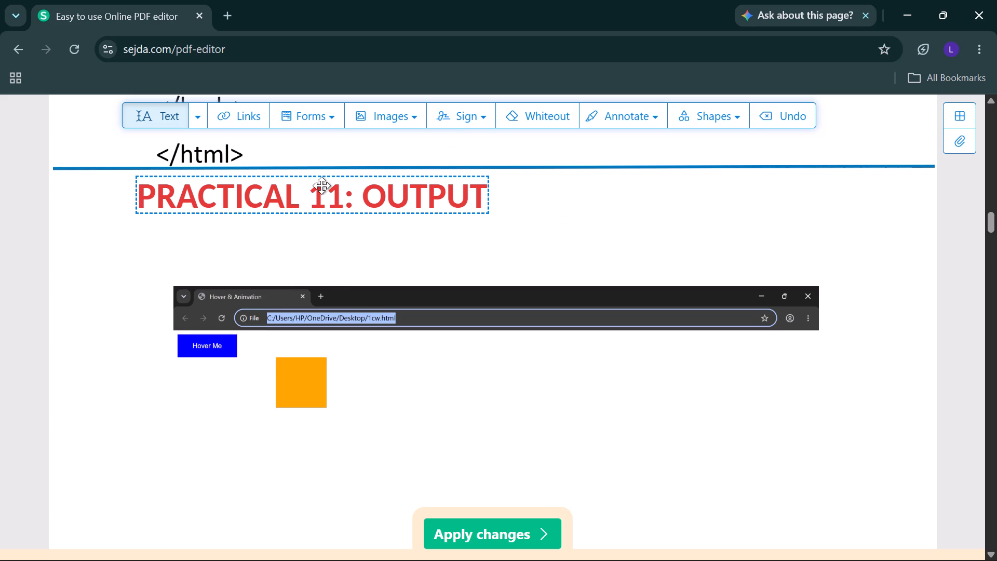
Move the "PRACTICAL 11: OUTPUT" heading slightly down to leave a gap below the blue line.
drag(317, 188, 322, 220)
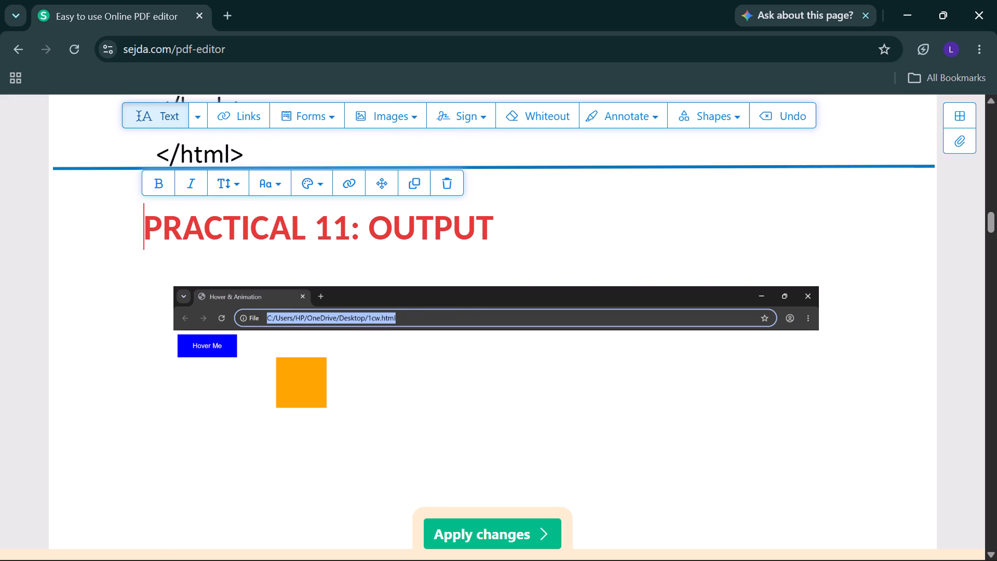
Review the Practical 11 pages from the first page's heading lines through the output section, continuing to the start of Practical 12.
scroll(614, 234, up, 3)
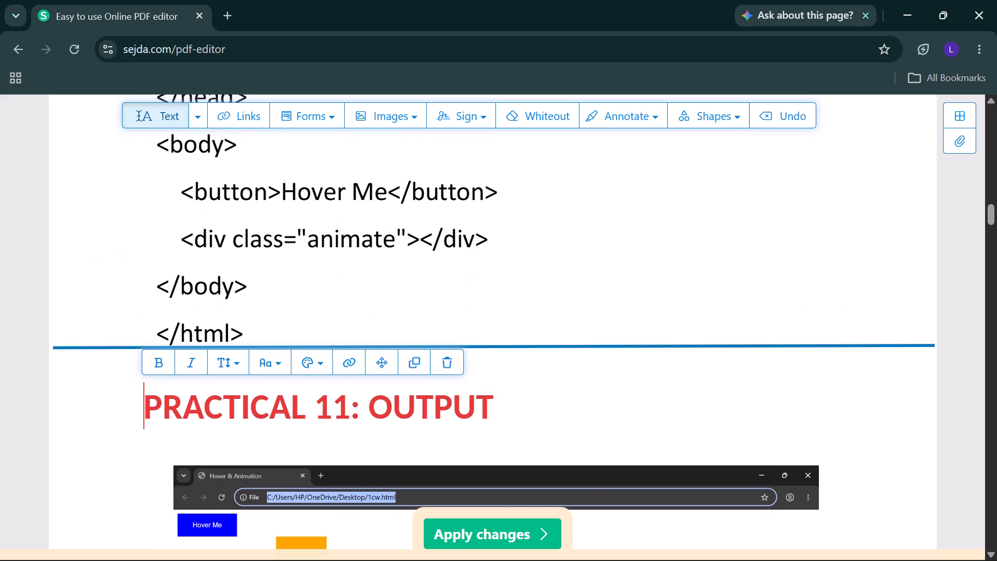
scroll(614, 234, up, 7)
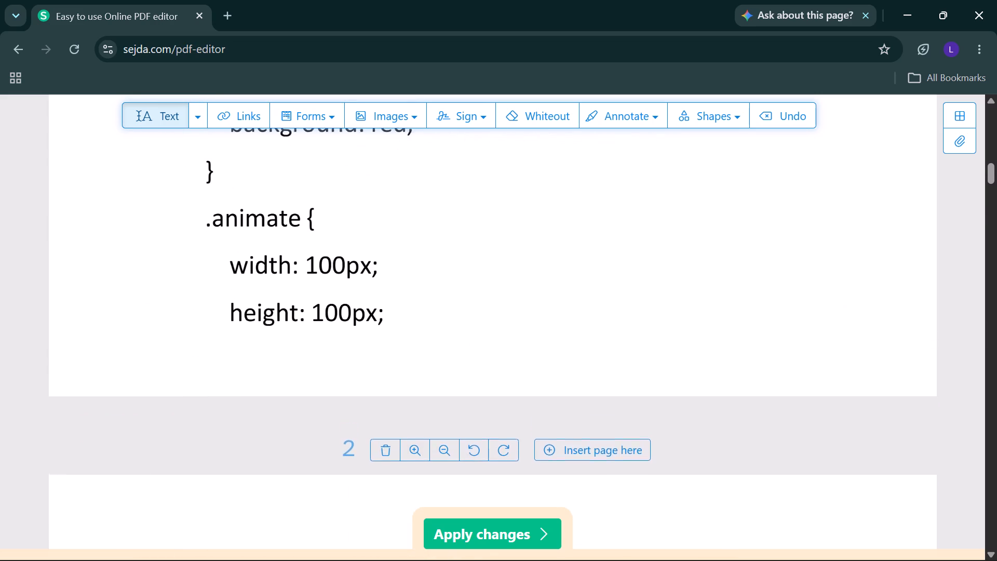
scroll(614, 234, up, 4)
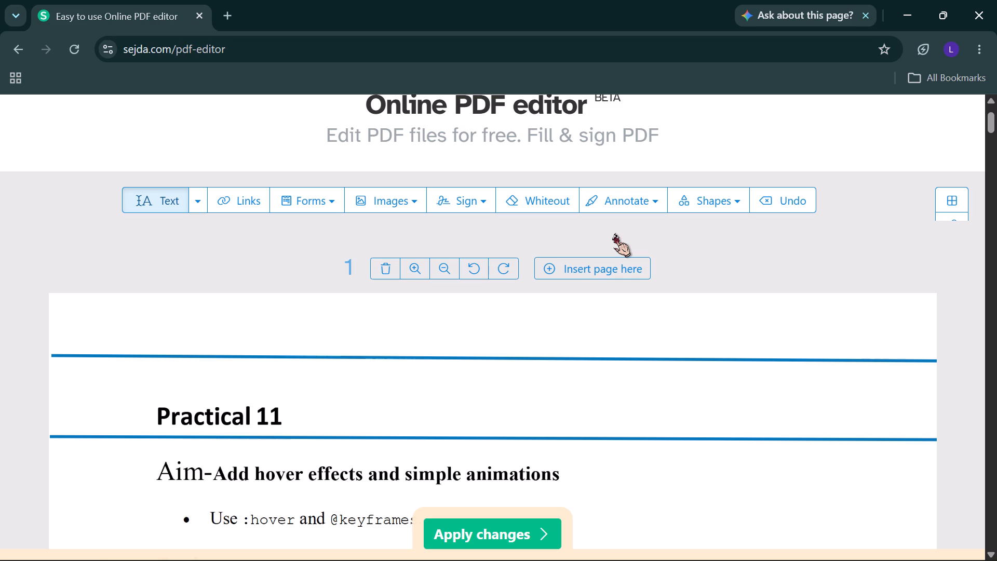
scroll(614, 234, down, 9)
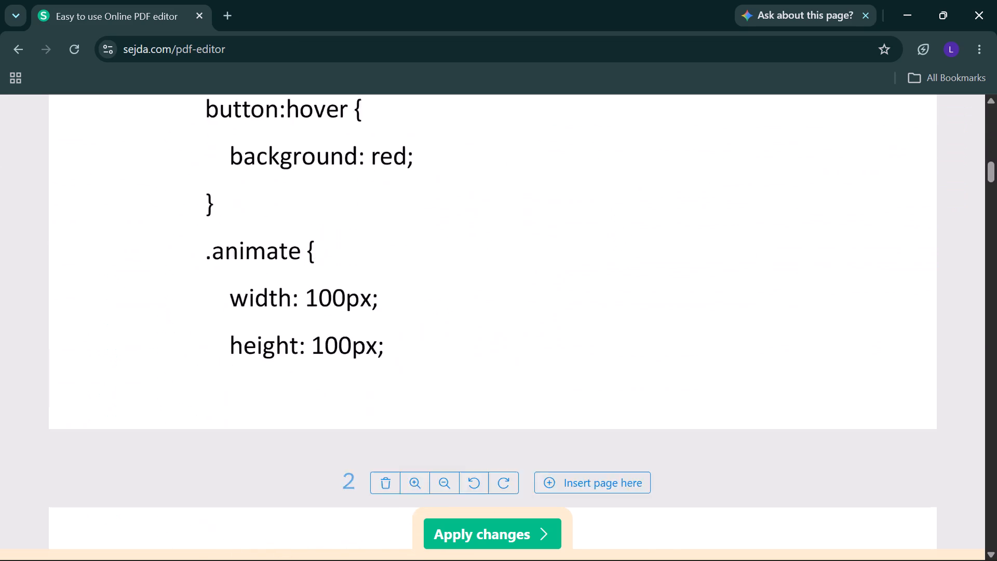
scroll(614, 234, down, 4)
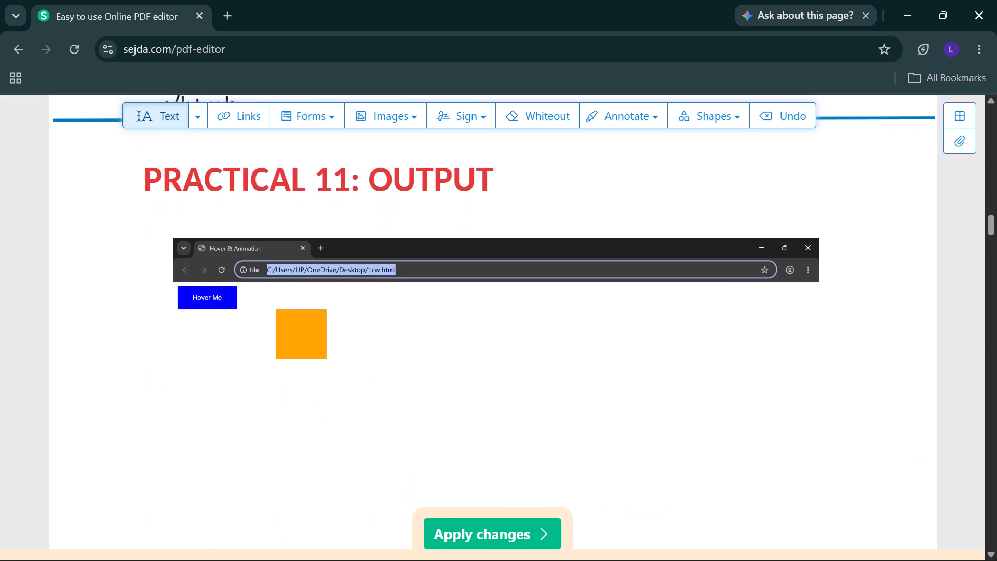
scroll(614, 234, down, 5)
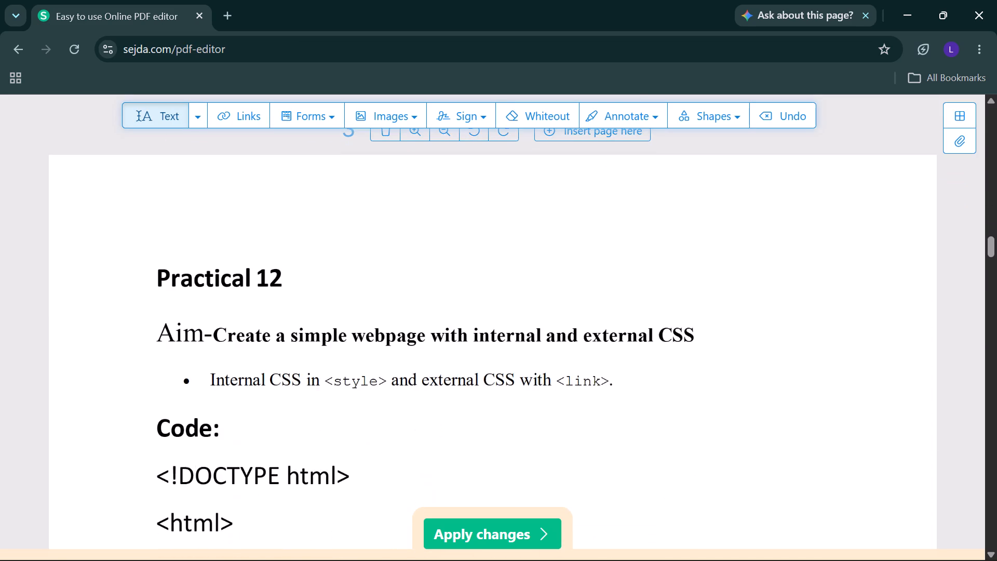
Draw a horizontal line across the full page width just above the "Practical 12" heading.
scroll(614, 234, down, 1)
click(713, 116)
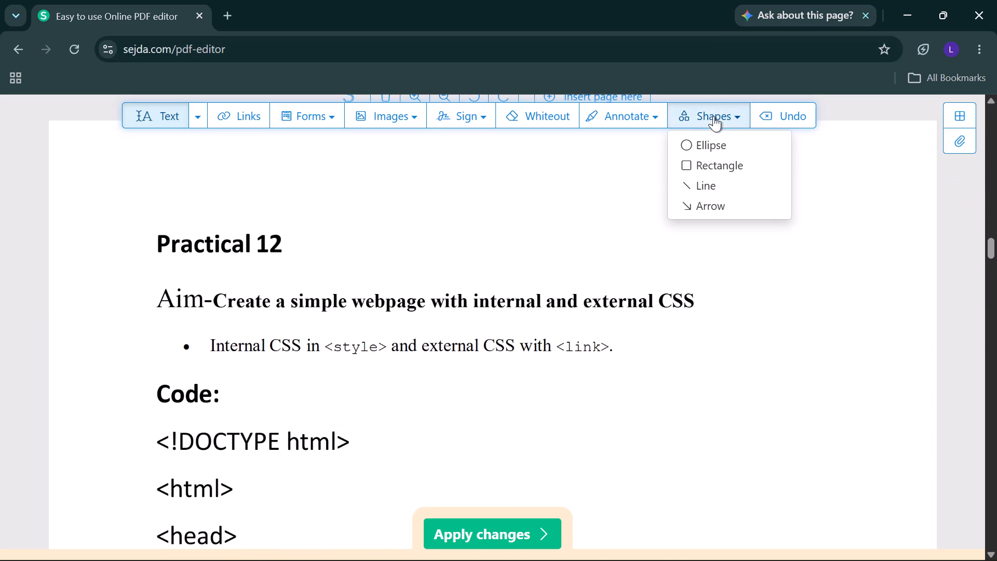
click(686, 176)
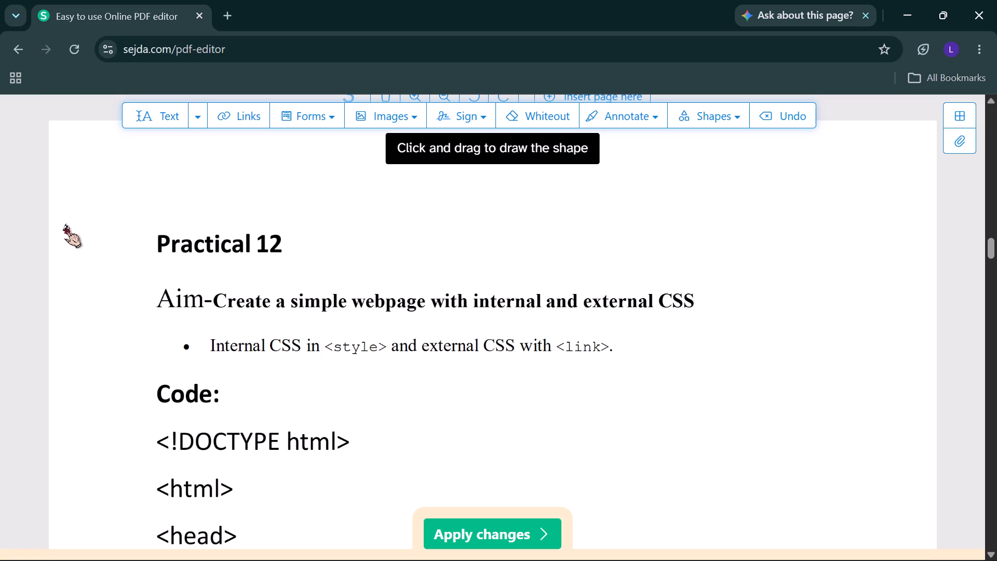
drag(52, 211, 537, 195)
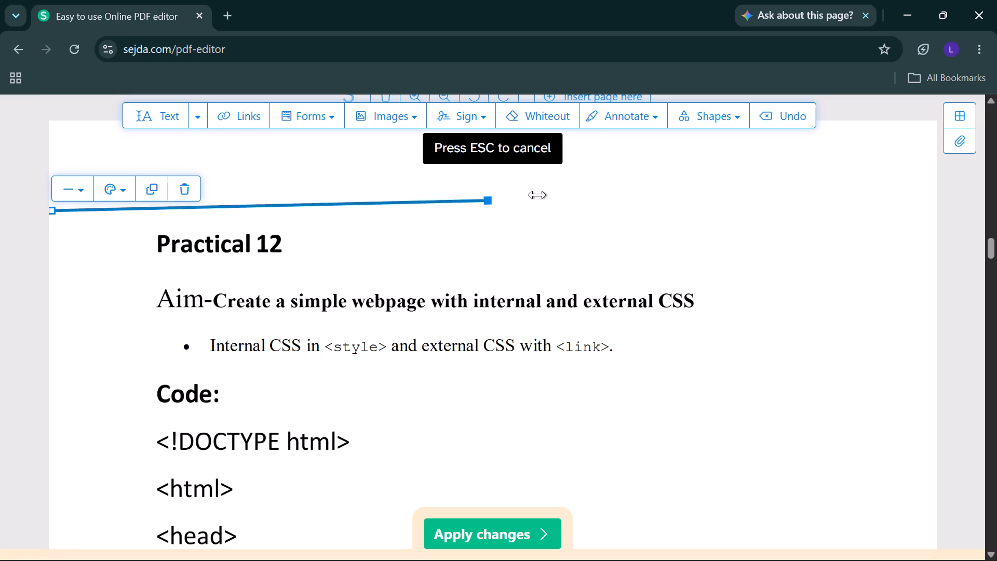
drag(537, 195, 932, 205)
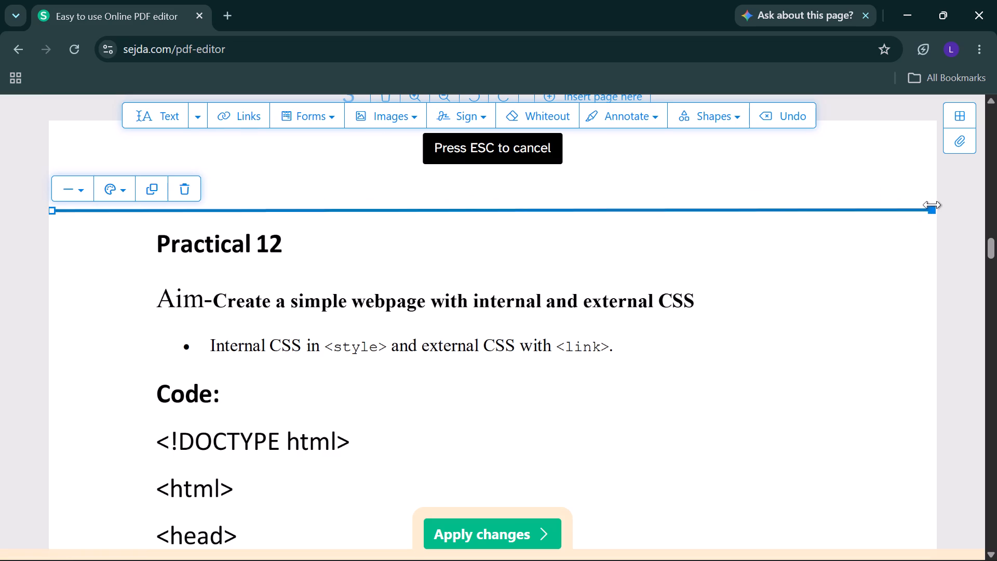
drag(932, 205, 932, 206)
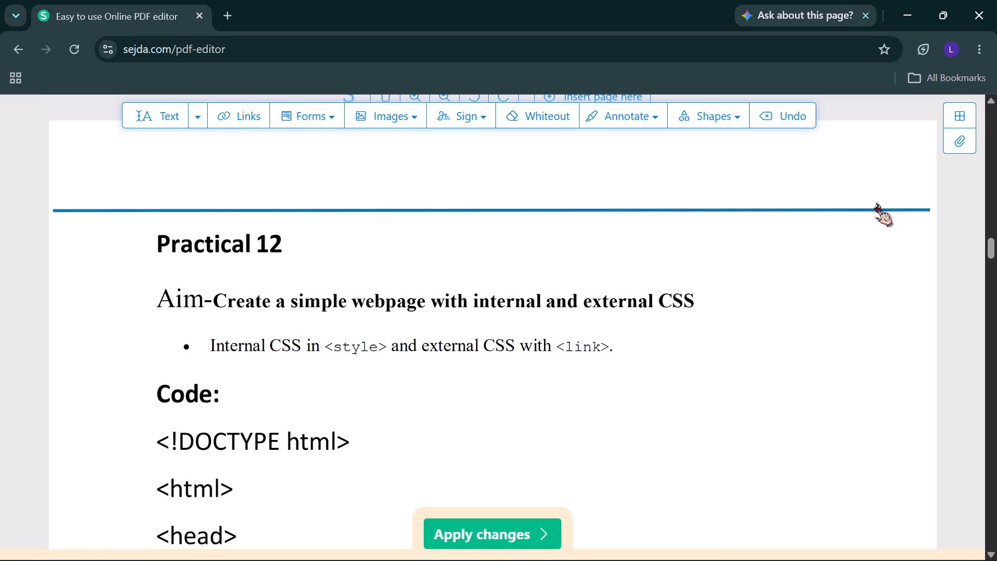
Draw a second full-width horizontal line between the "Practical 12" heading and the Aim line.
click(699, 116)
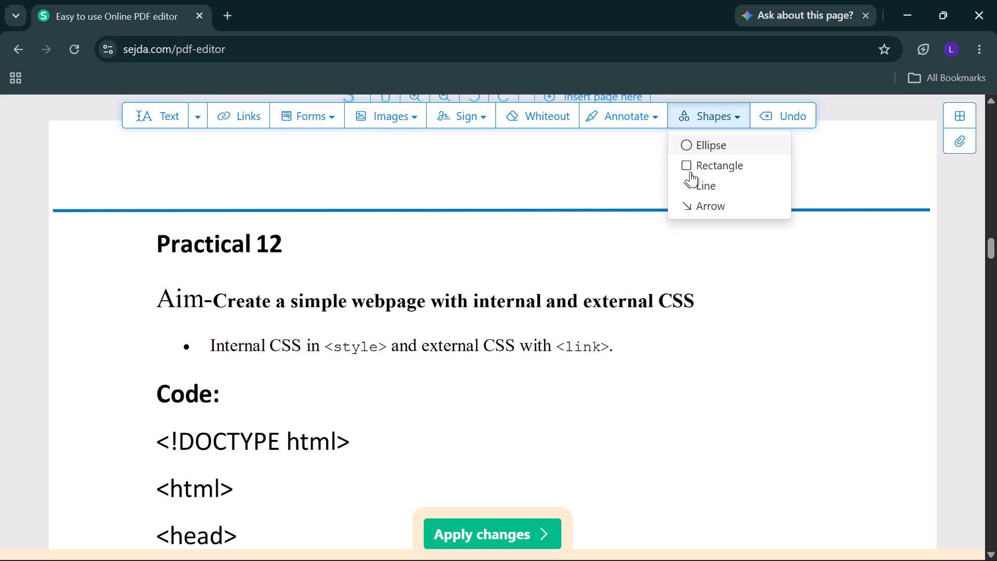
click(691, 180)
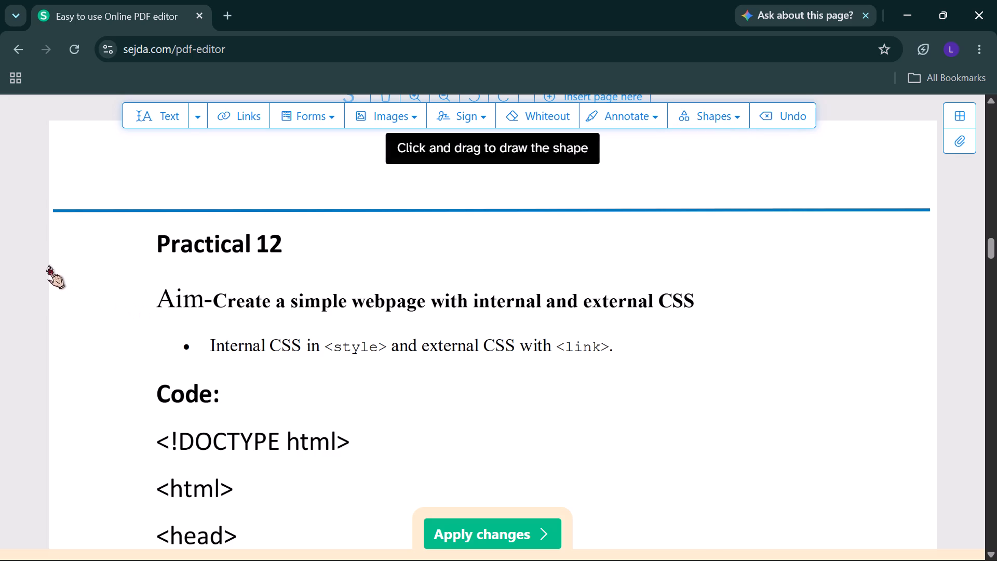
click(48, 265)
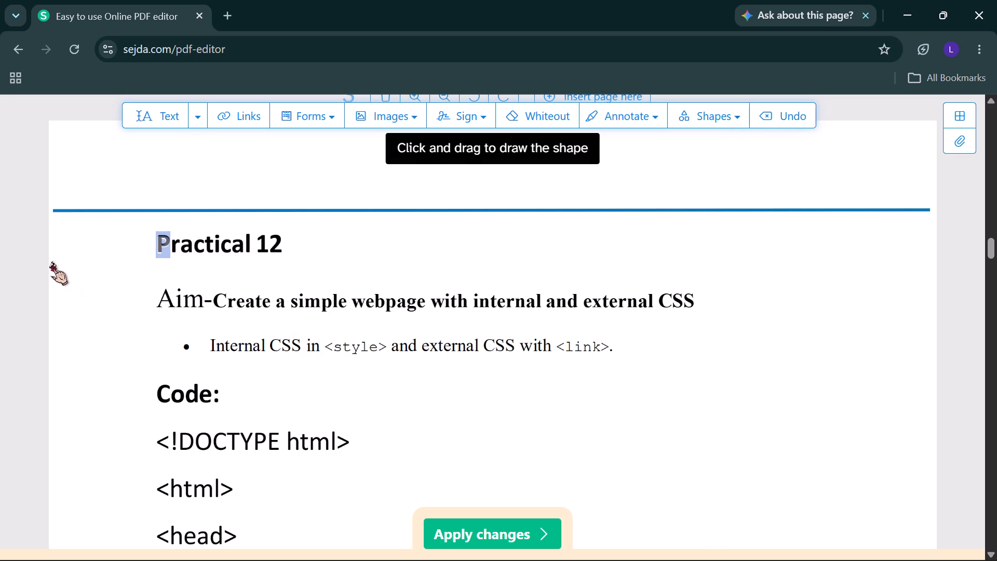
drag(51, 262, 800, 253)
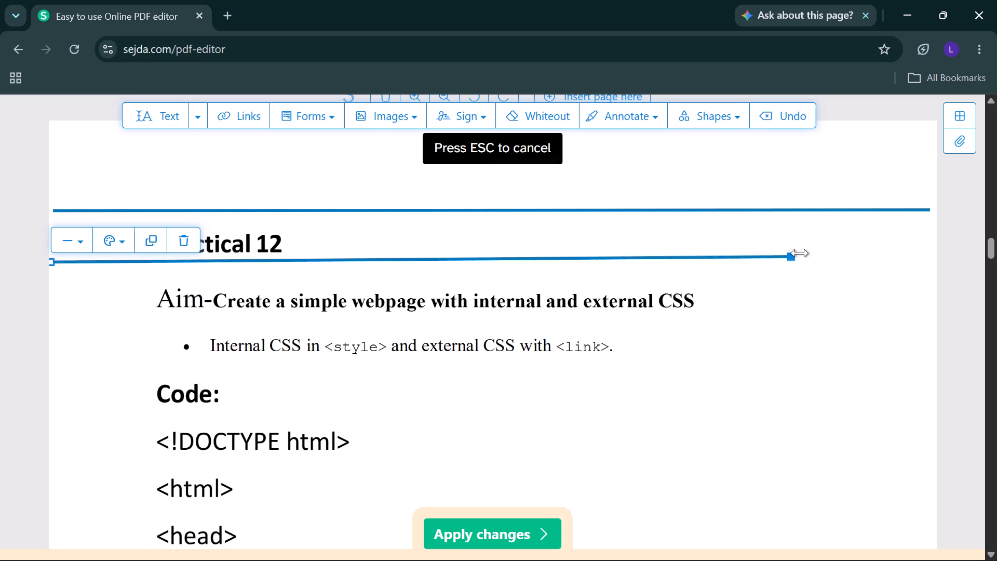
drag(800, 253, 996, 258)
Draw a short arrow in the page margin pointing at Practical 12's "Code:" heading, and align it vertically with that heading.
scroll(505, 330, down, 1)
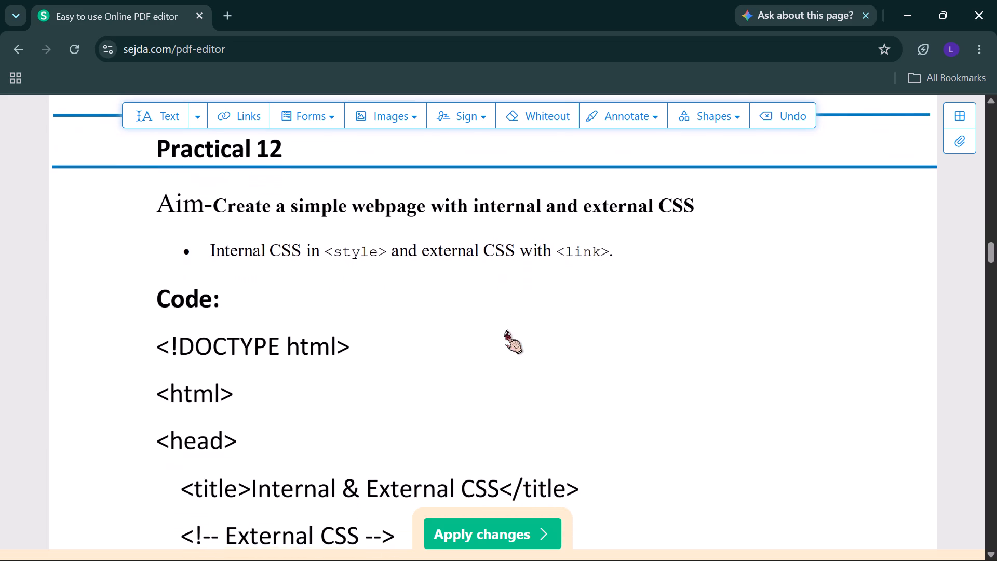
click(727, 110)
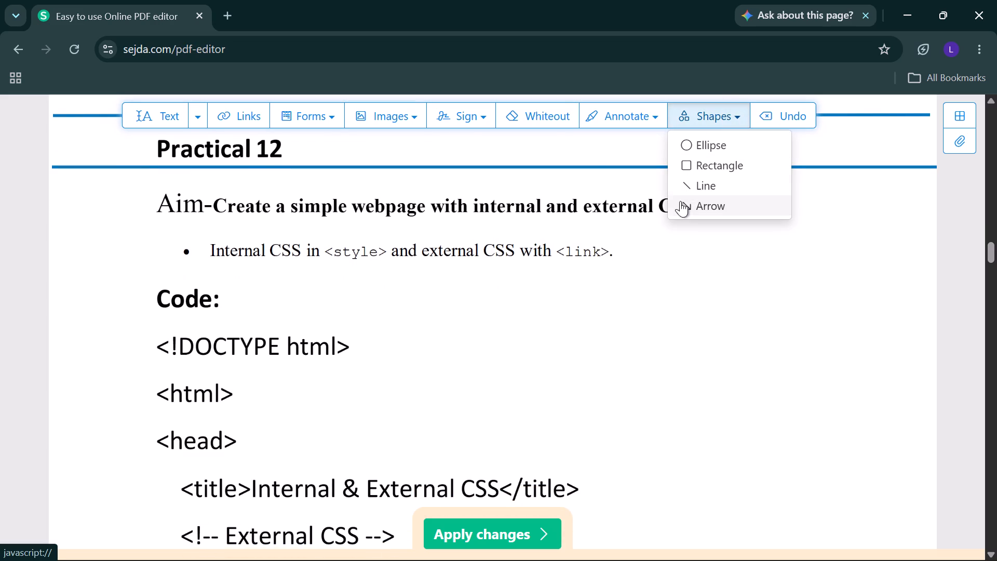
click(680, 205)
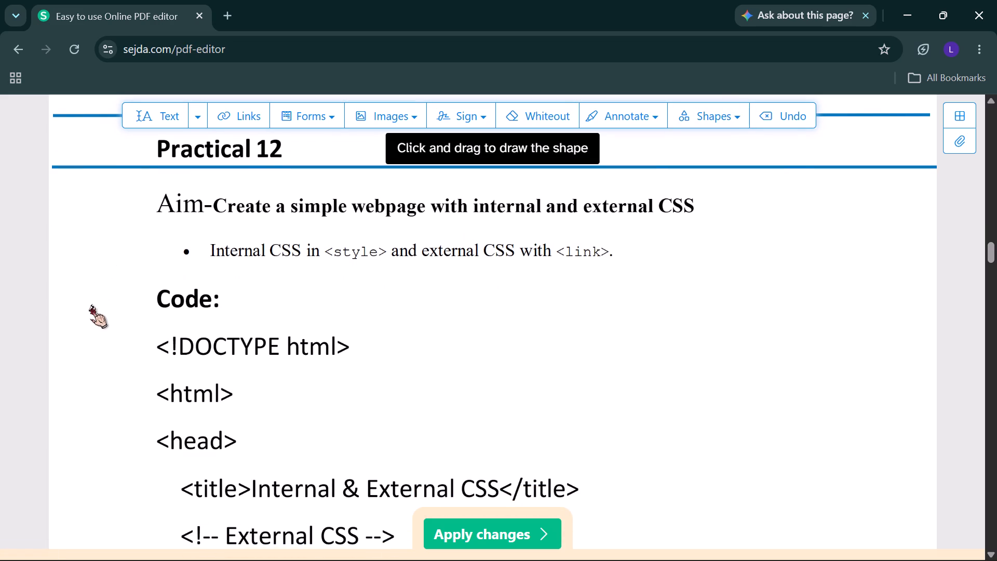
drag(86, 293, 125, 280)
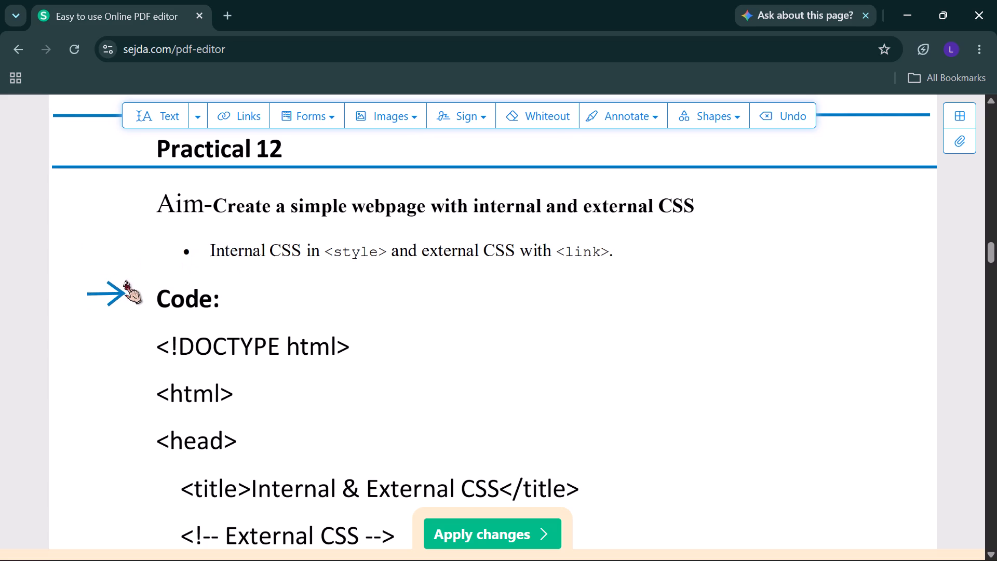
drag(102, 293, 102, 300)
drag(102, 300, 102, 302)
scroll(221, 326, down, 1)
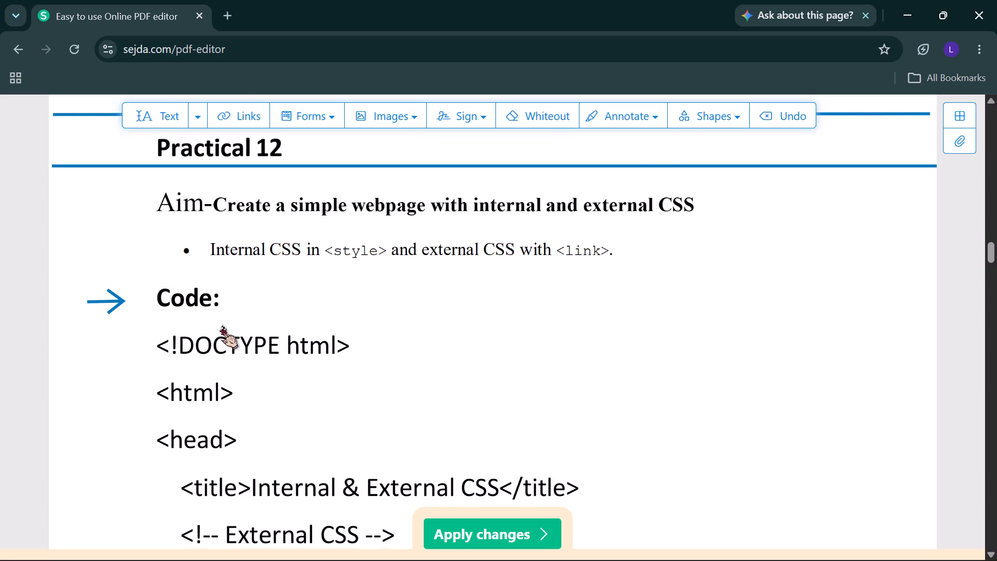
scroll(221, 326, down, 6)
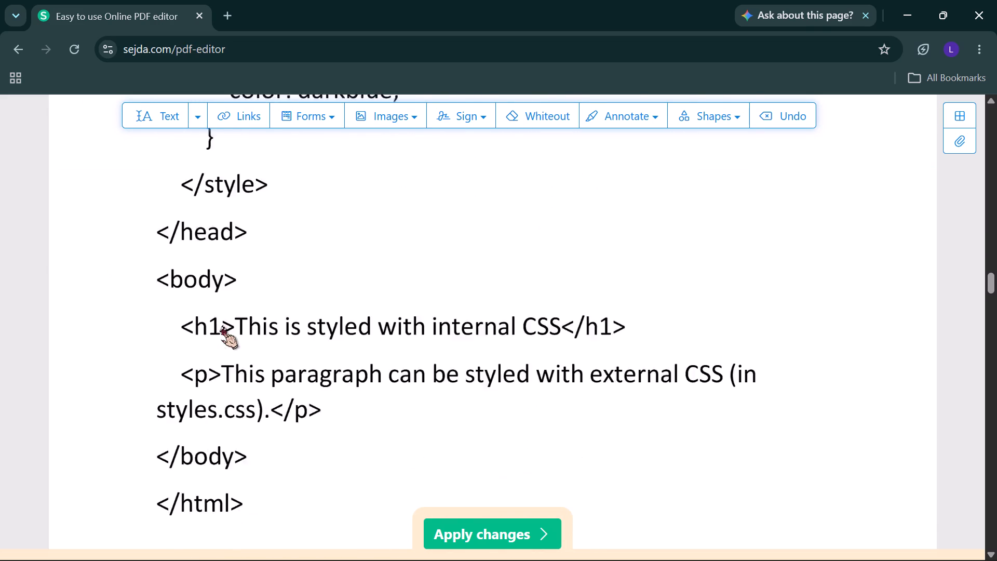
scroll(221, 326, down, 4)
scroll(221, 326, left, 1)
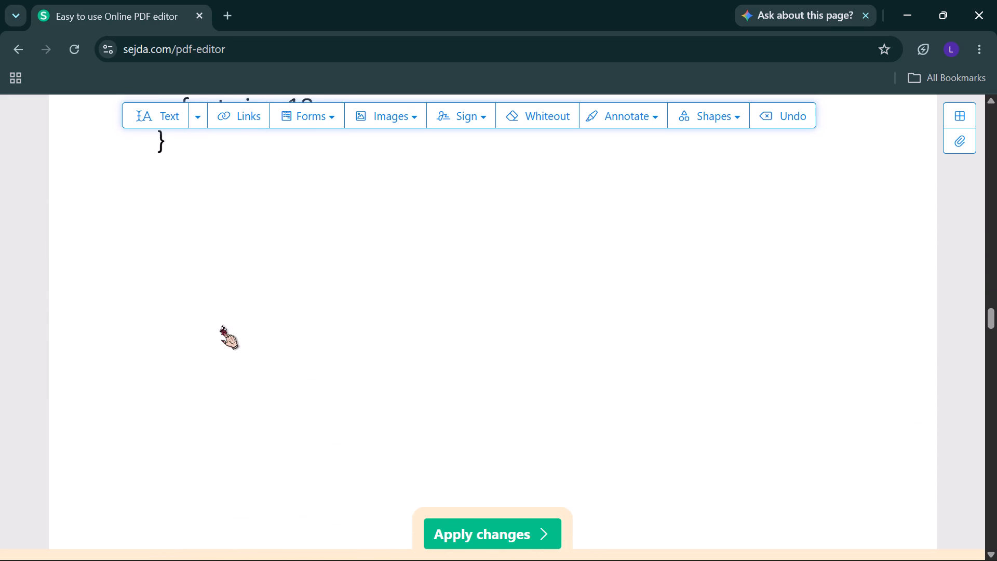
scroll(221, 326, left, 1)
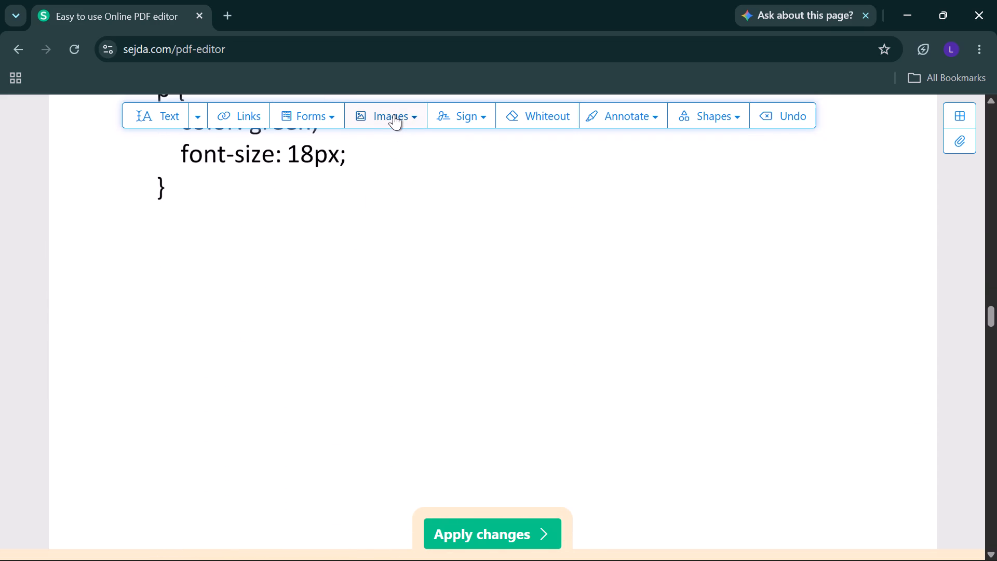
click(394, 114)
click(497, 476)
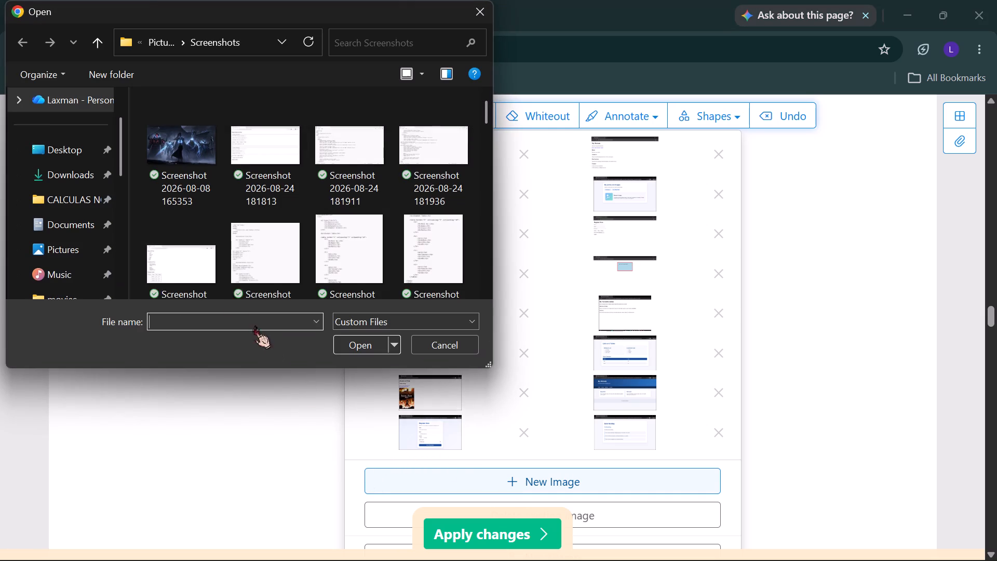
scroll(264, 179, left, 1)
scroll(264, 179, down, 1)
scroll(264, 179, left, 10)
scroll(264, 179, down, 1)
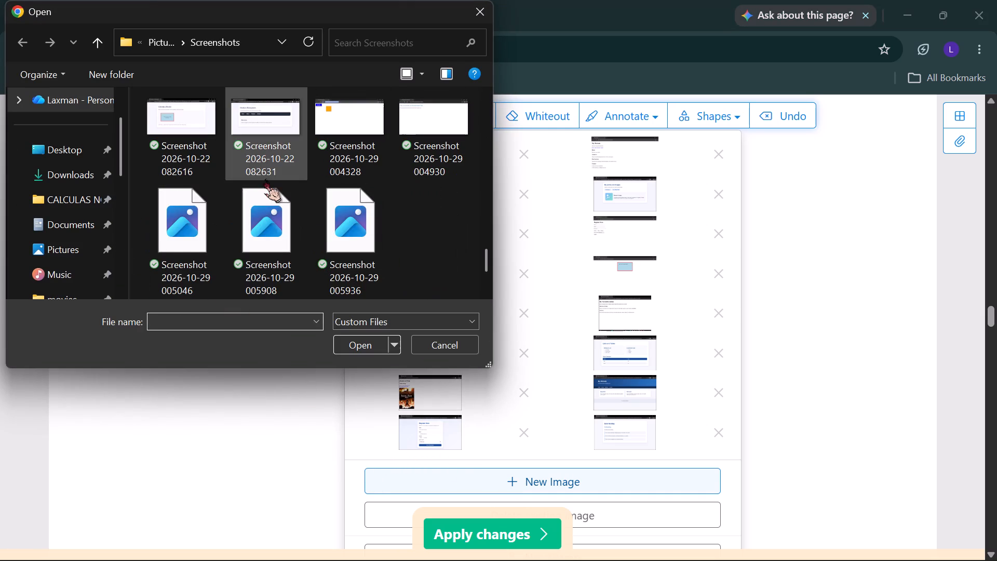
scroll(264, 179, down, 1)
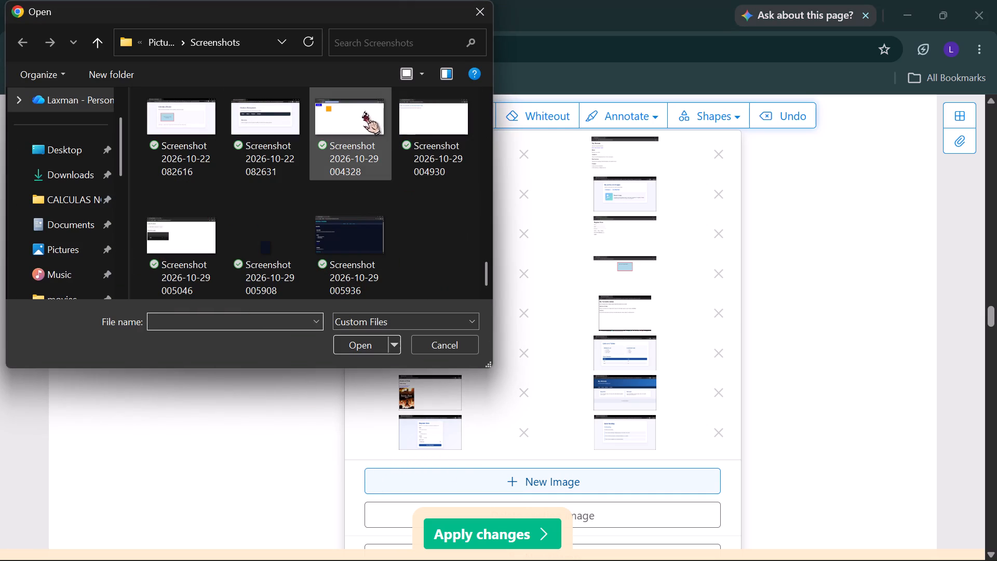
click(417, 114)
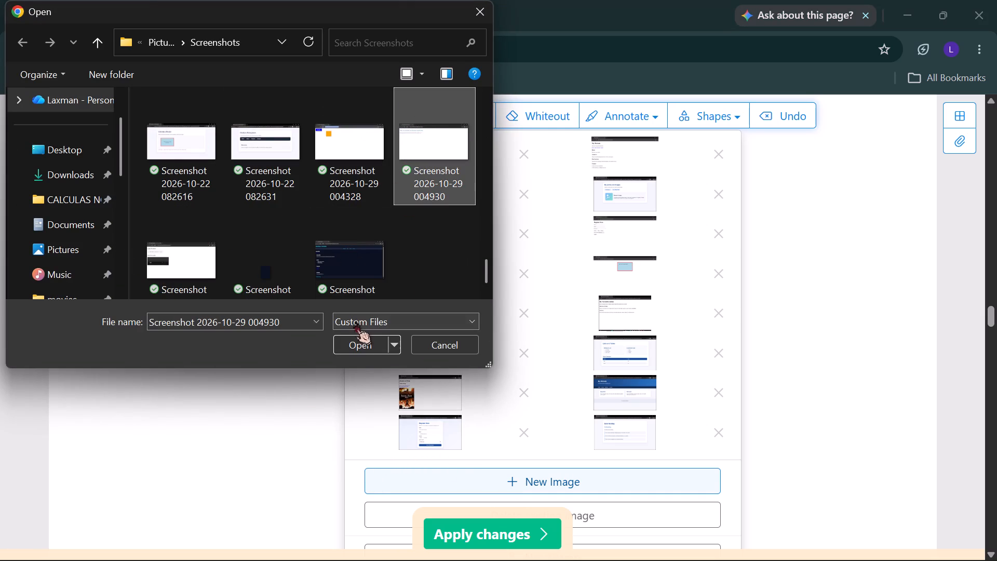
click(352, 345)
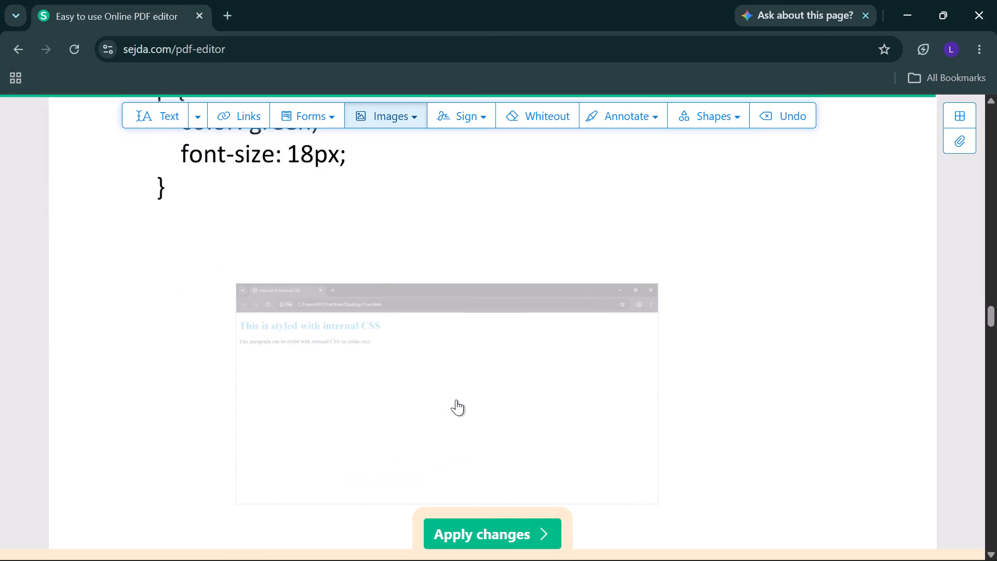
click(457, 400)
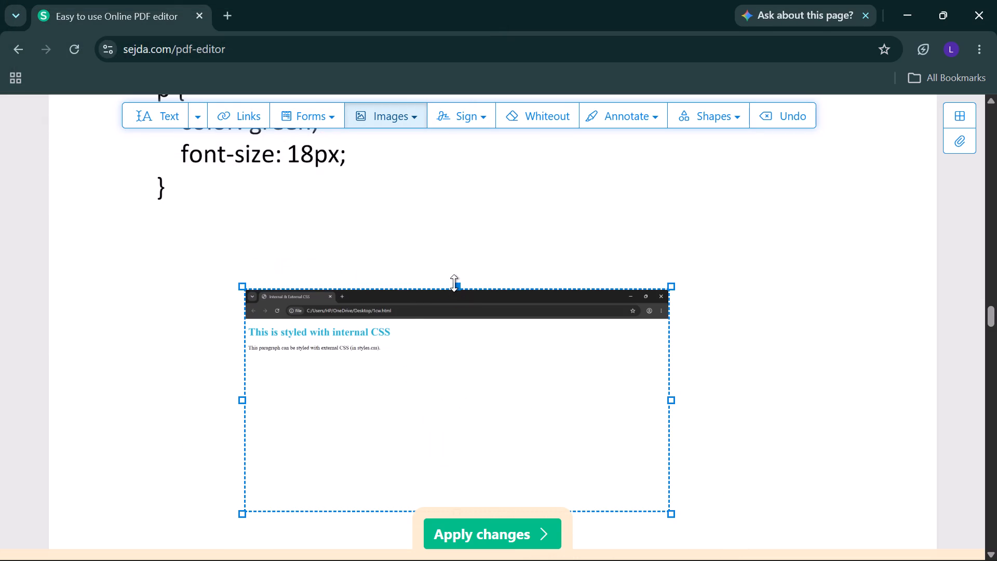
Enlarge the inserted output screenshot slightly and move it further down the page to leave space below the code.
drag(454, 283, 454, 261)
scroll(433, 361, down, 2)
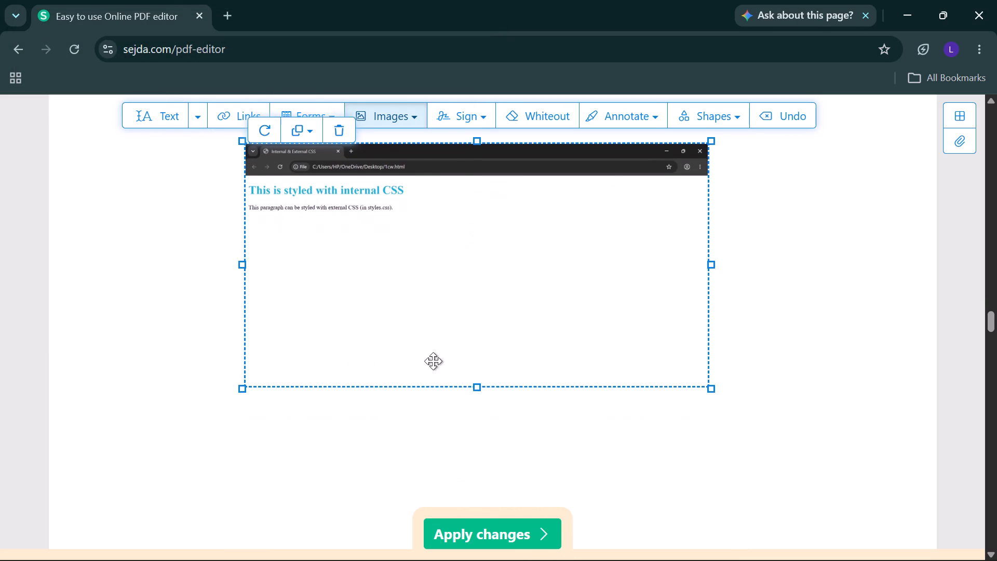
scroll(433, 361, down, 1)
drag(447, 328, 429, 436)
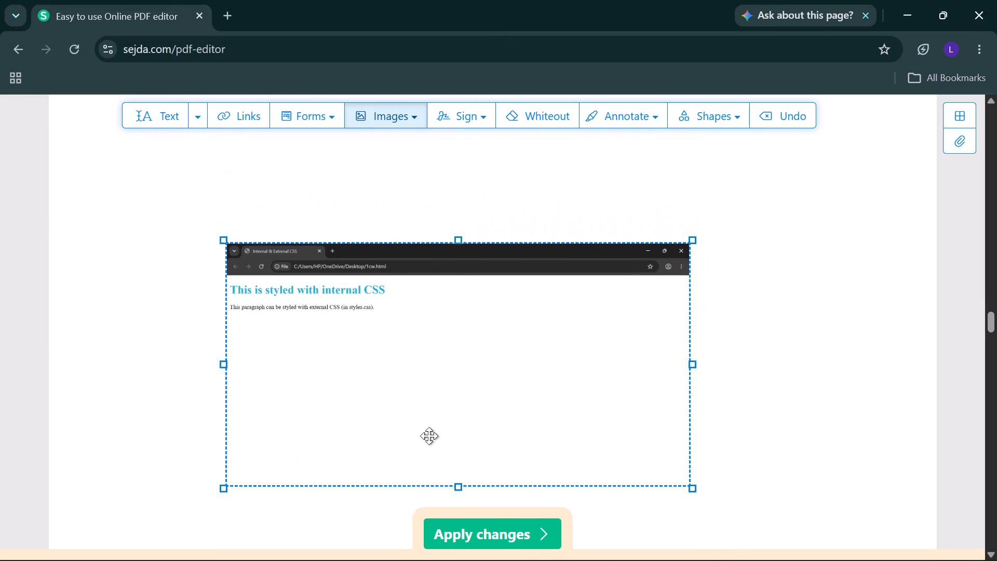
Draw a full-width line just below the closing brace of Practical 12's CSS code and level it to horizontal.
scroll(429, 436, up, 1)
scroll(388, 183, up, 1)
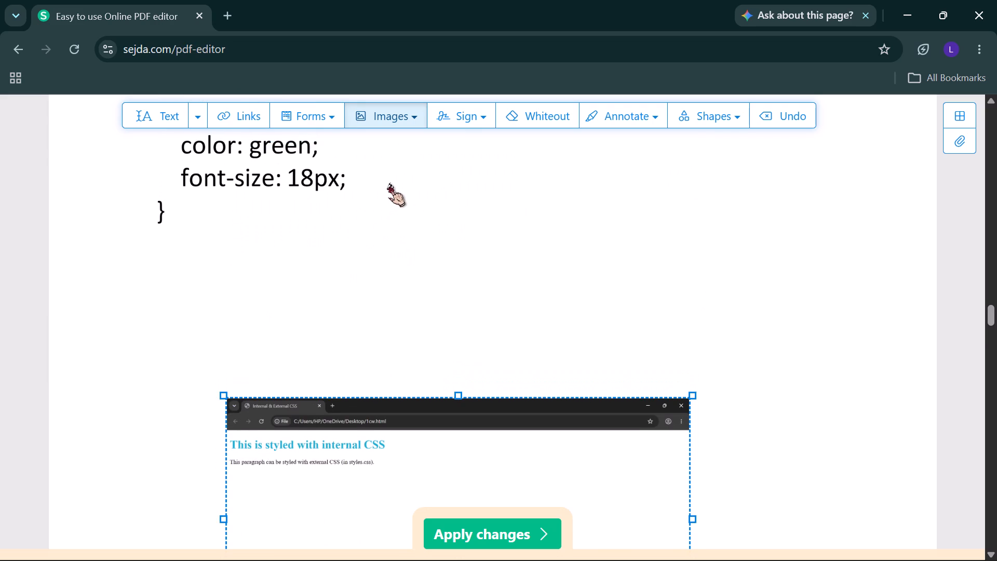
scroll(388, 183, up, 1)
click(694, 116)
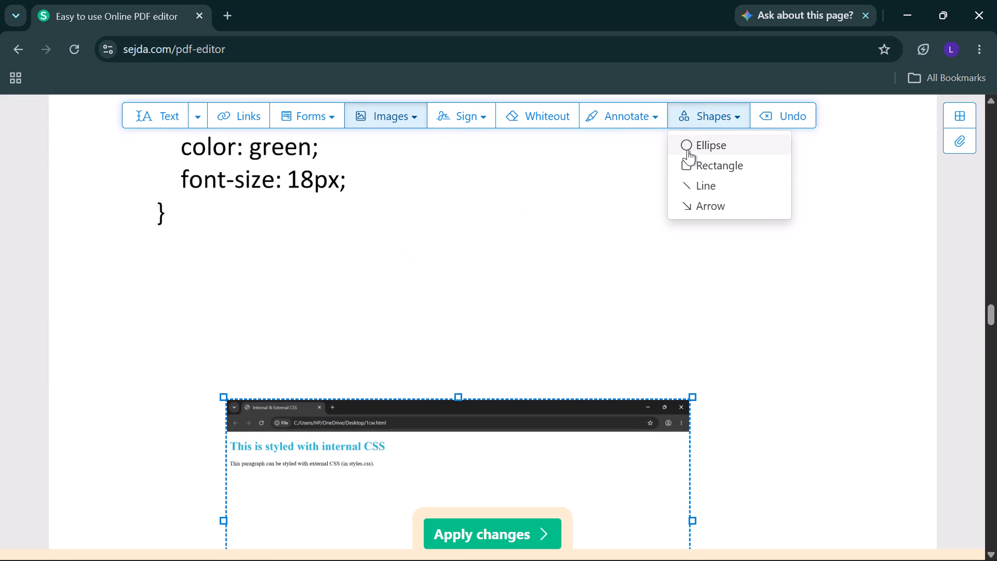
click(688, 178)
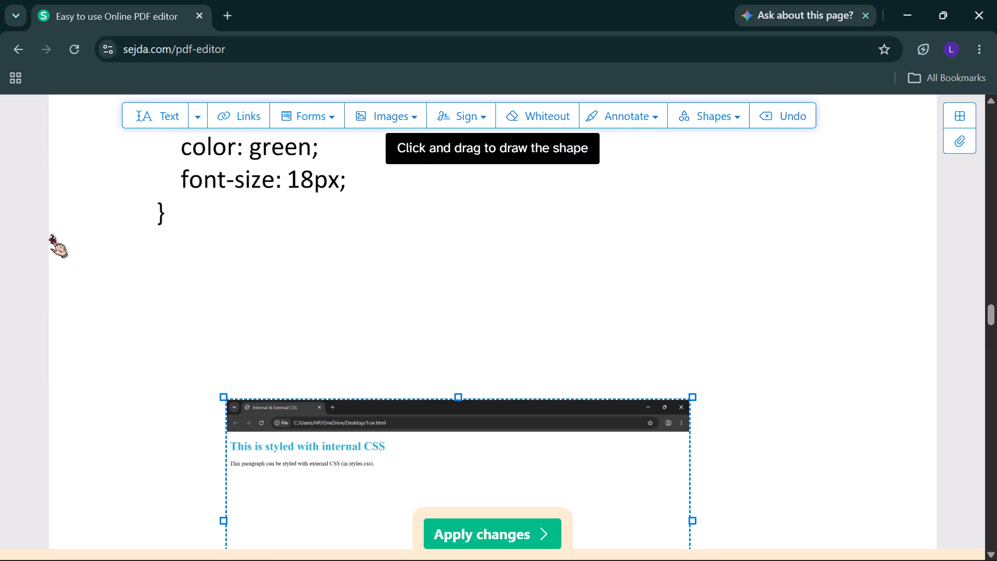
drag(53, 233, 775, 255)
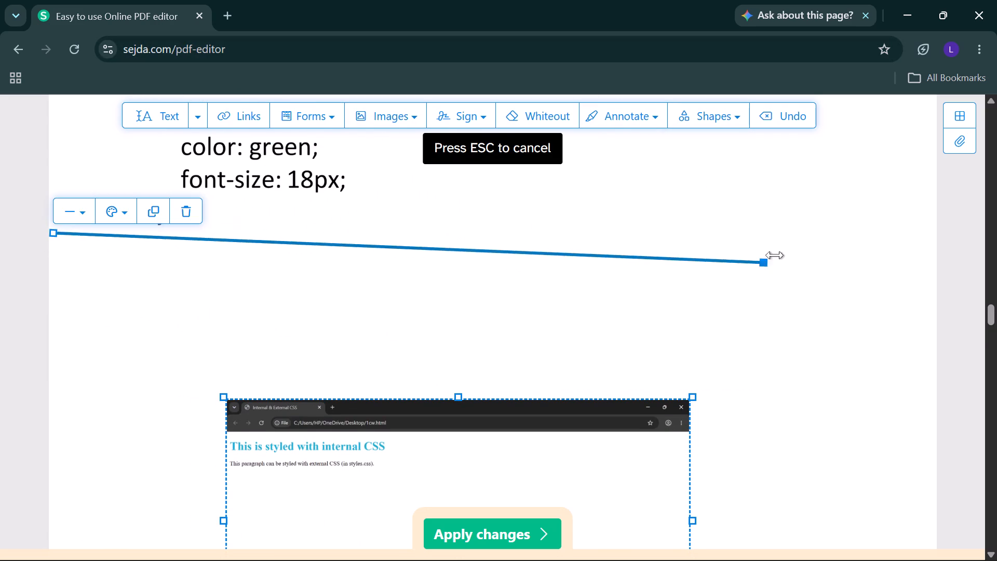
drag(775, 255, 938, 243)
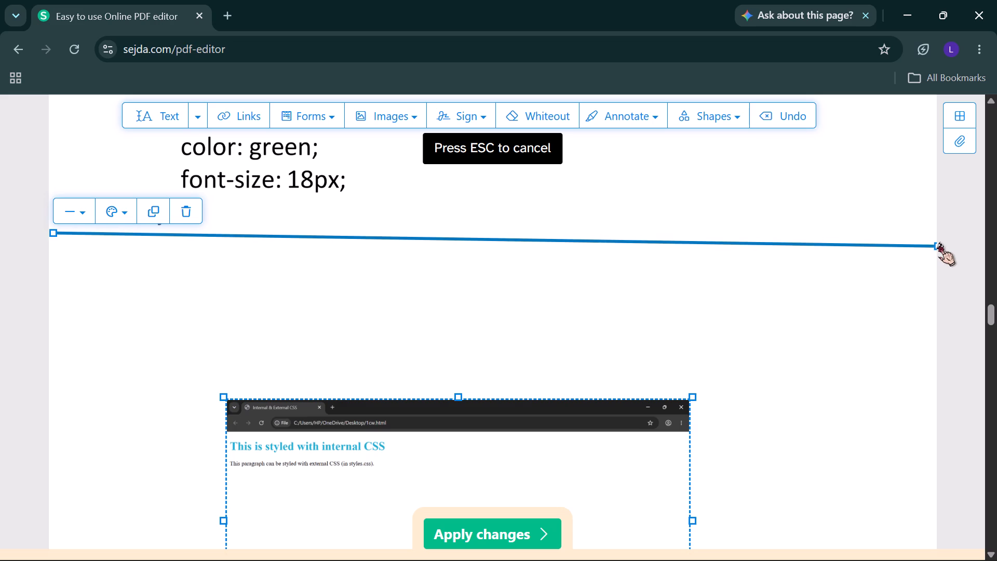
drag(938, 243, 937, 239)
click(937, 239)
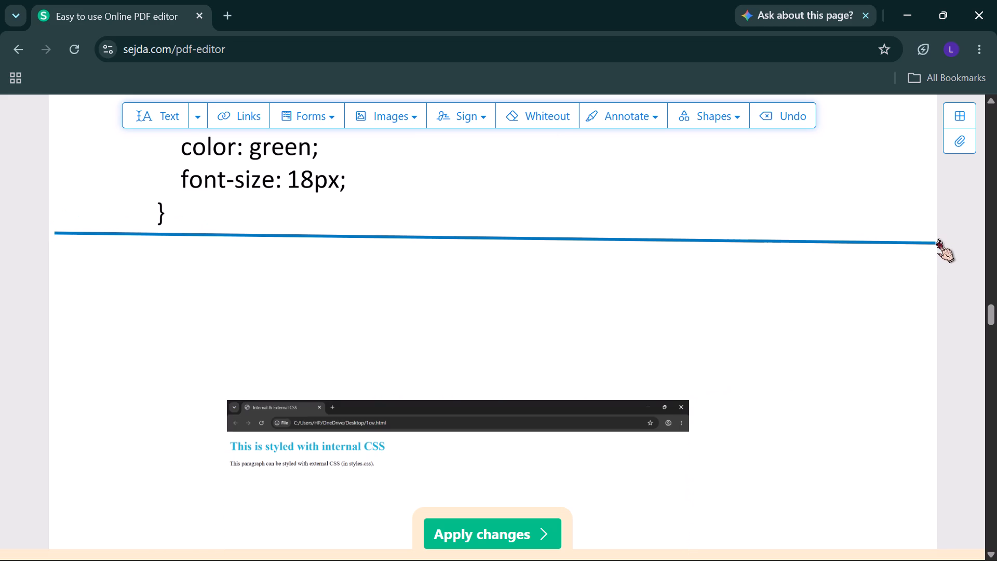
drag(933, 243, 931, 234)
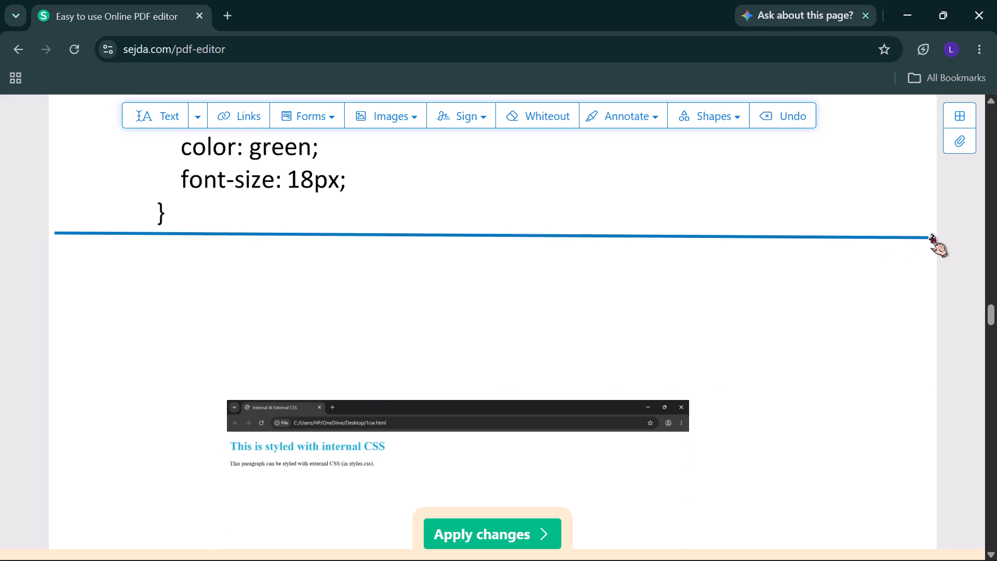
drag(931, 234, 931, 229)
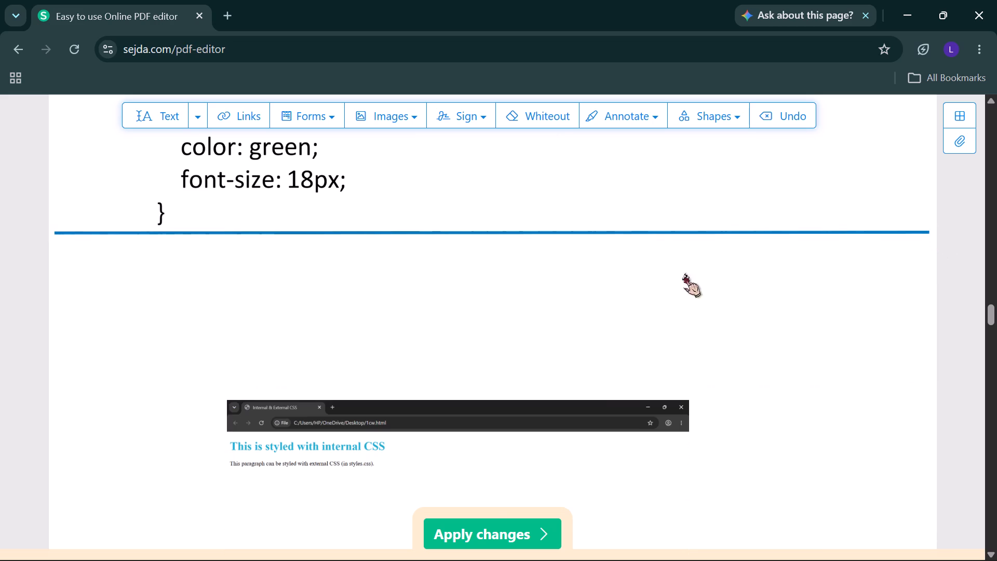
click(107, 293)
Add the heading text "PRACTICAL 12: OUTPUT" between the divider line under Practical 12's code and the output screenshot.
click(161, 119)
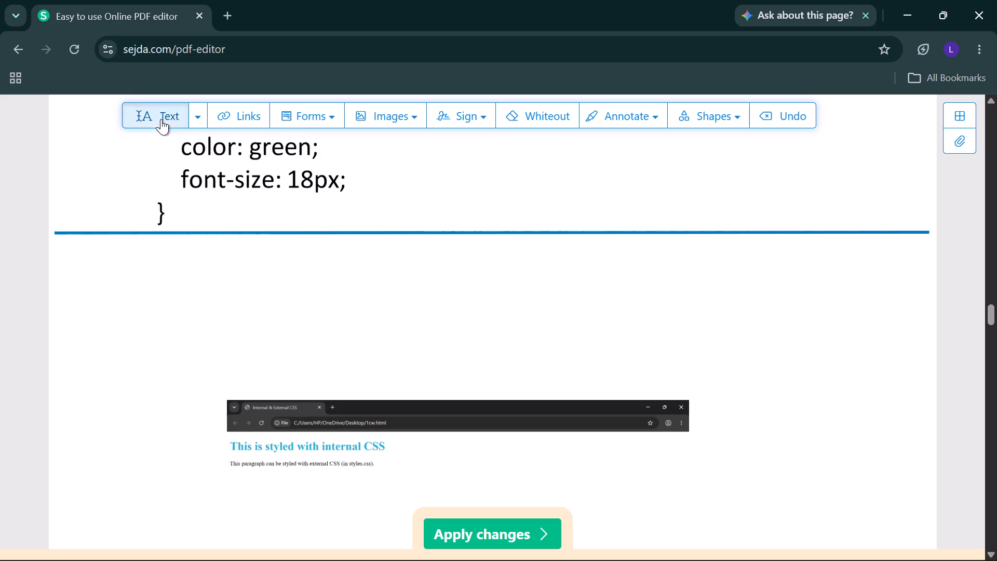
click(122, 284)
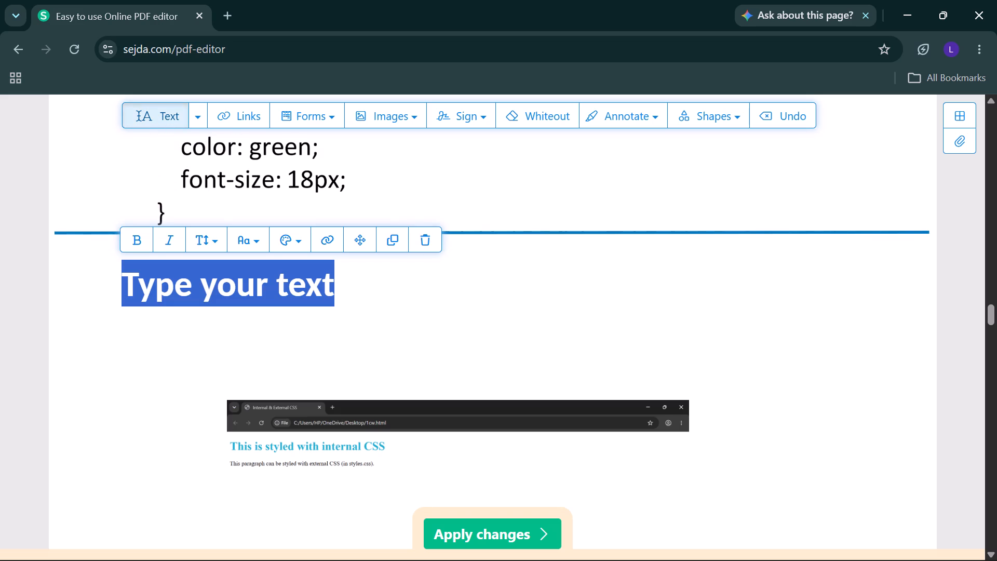
key(BackSpace)
key(p)
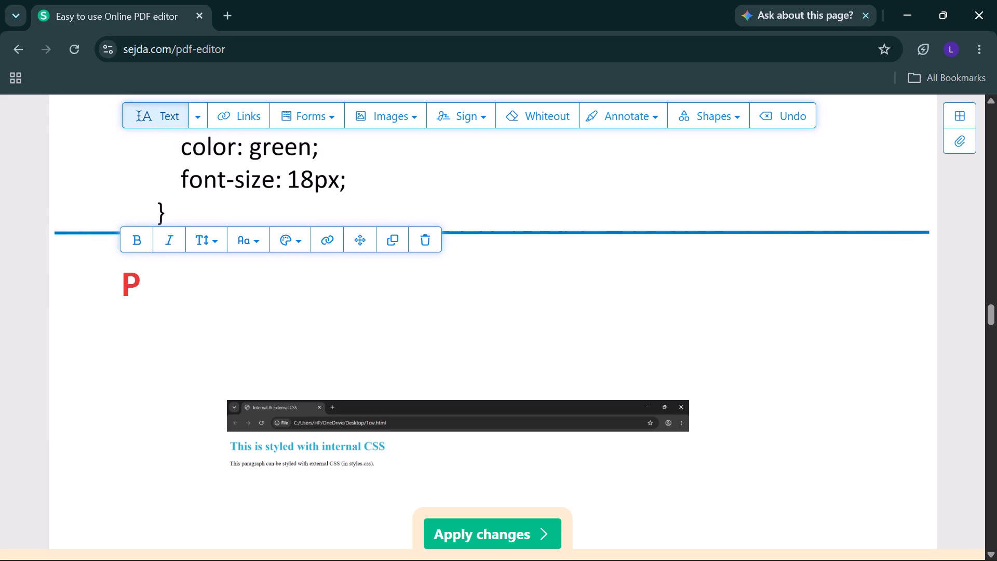
text(RACTICAL)
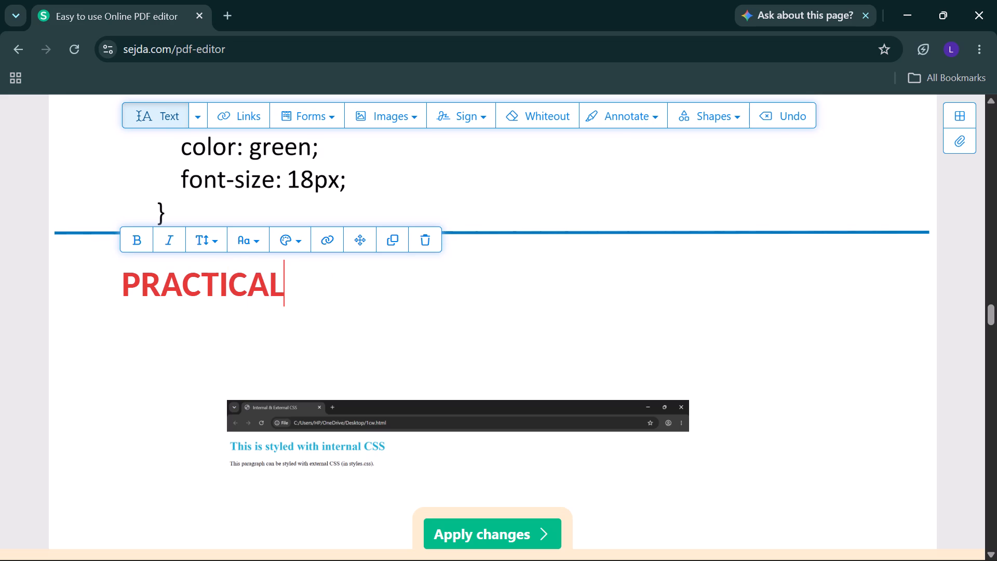
key(space)
text(12)
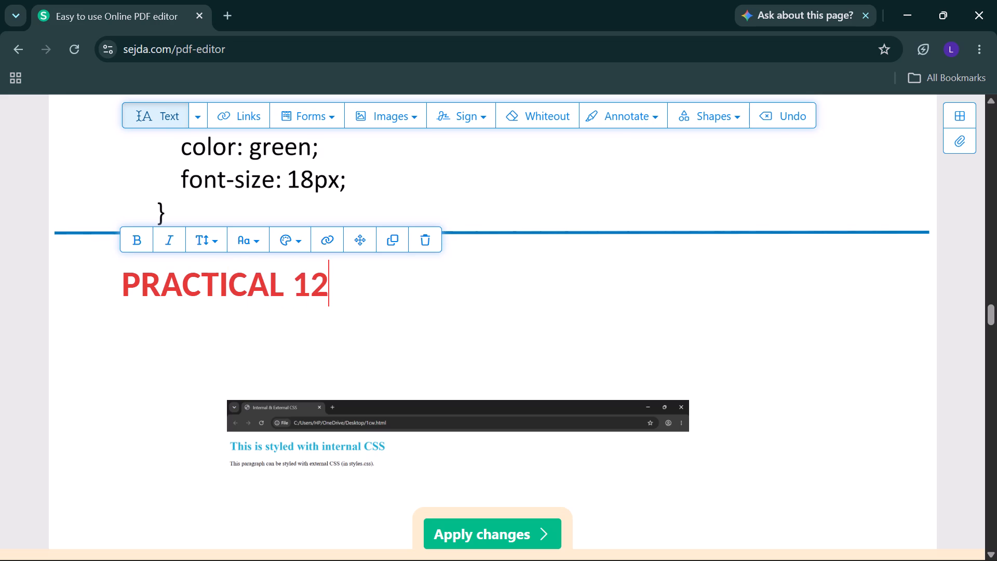
text(: OUTPUT)
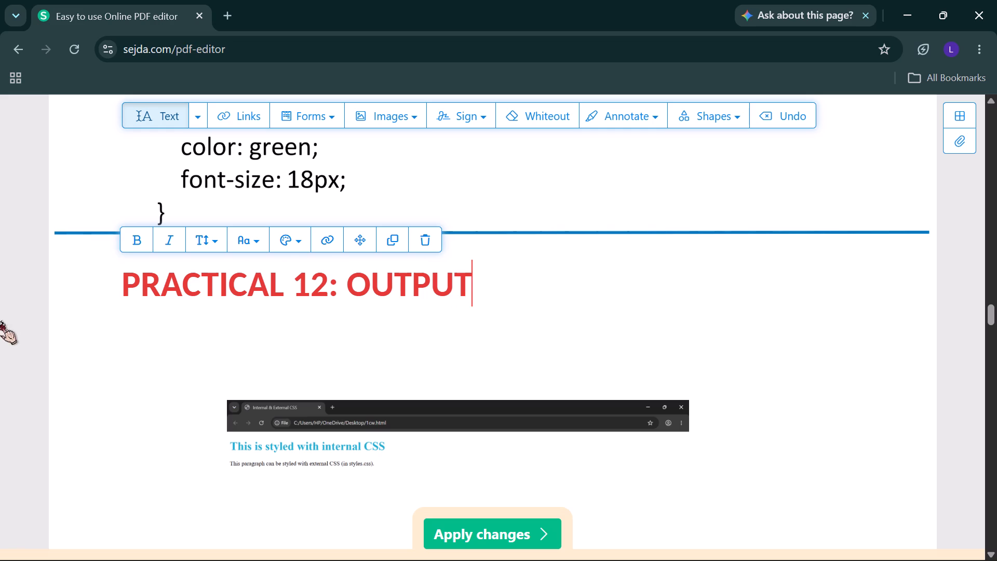
Set the "PRACTICAL 12: OUTPUT" heading's font size to 30 and move it slightly down, away from the divider line.
click(217, 248)
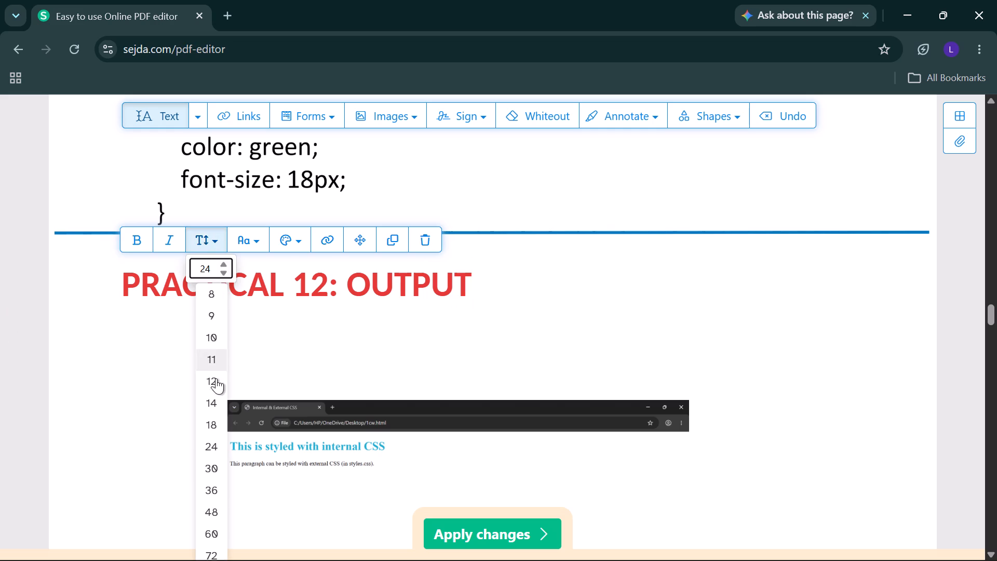
click(204, 474)
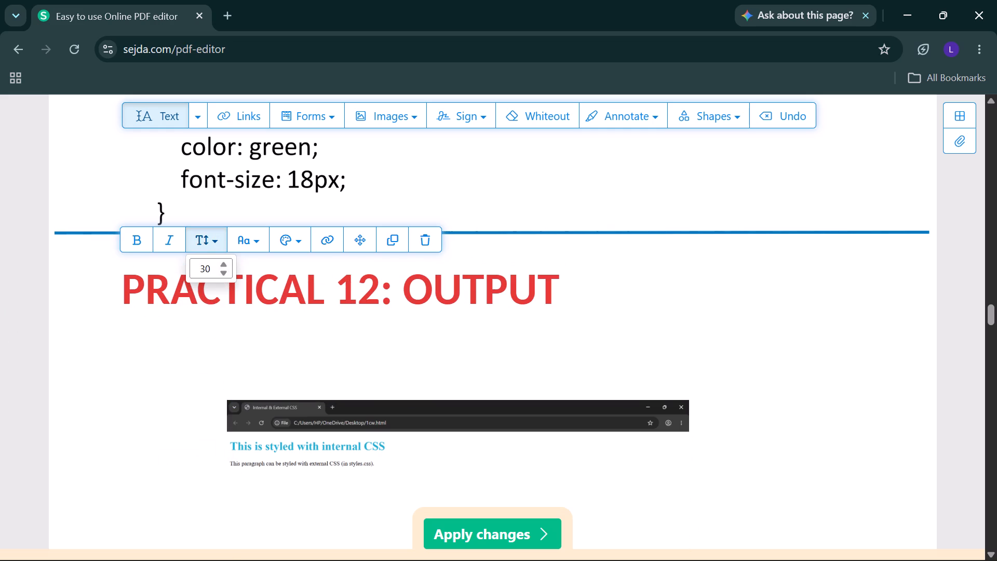
click(299, 289)
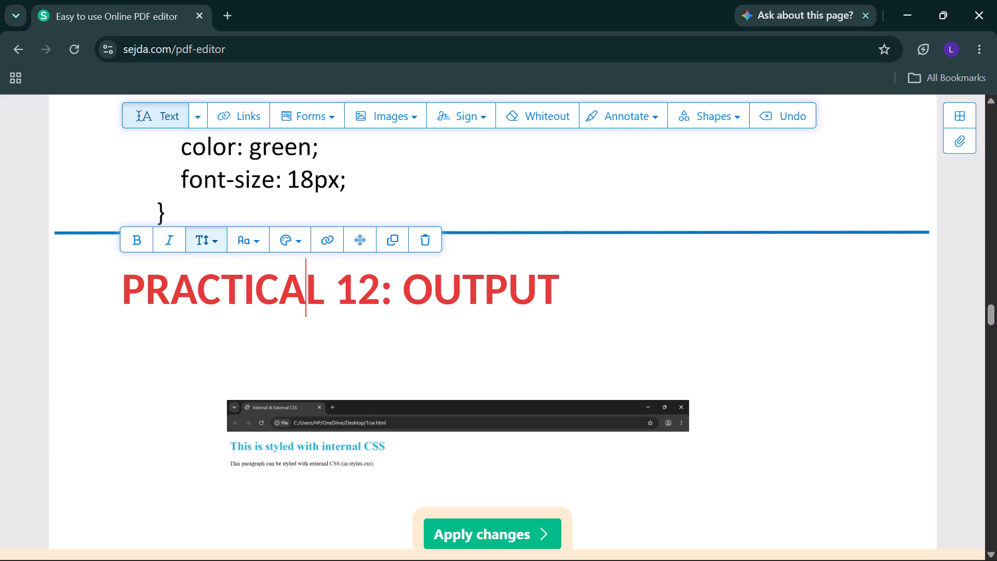
click(299, 289)
click(361, 245)
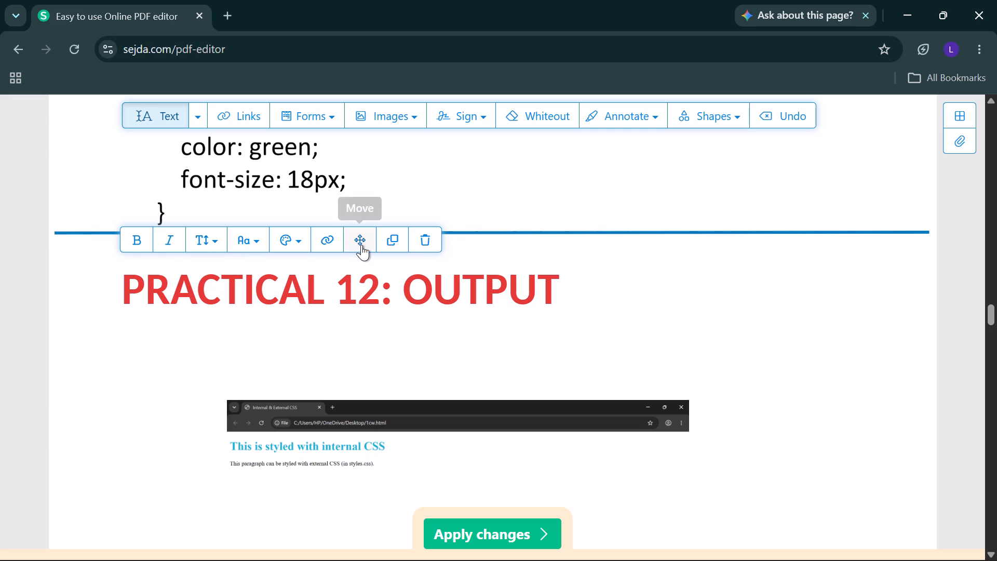
drag(335, 291, 338, 306)
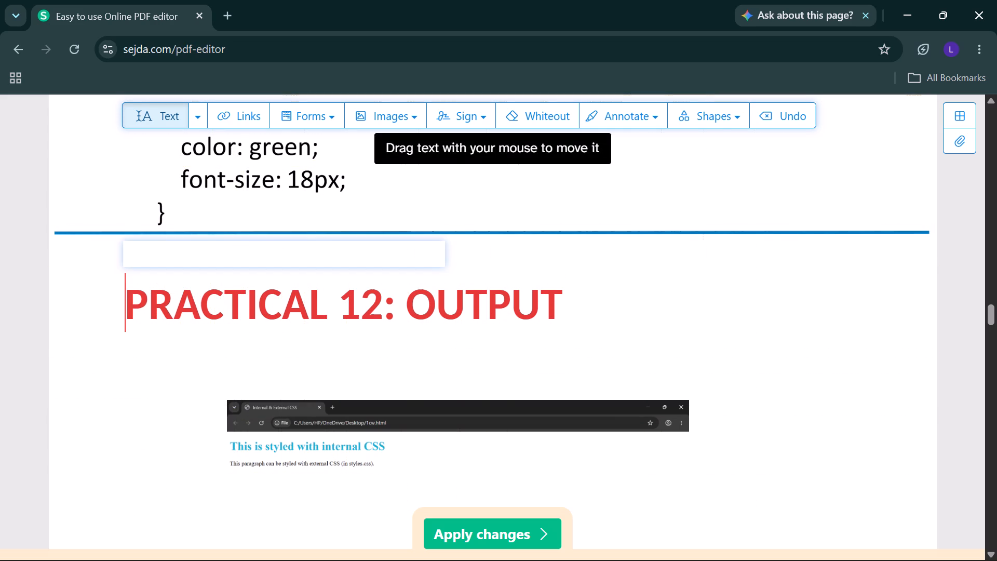
Enlarge Practical 12's output screenshot to nearly the full page width and center it horizontally on the page.
scroll(307, 371, down, 3)
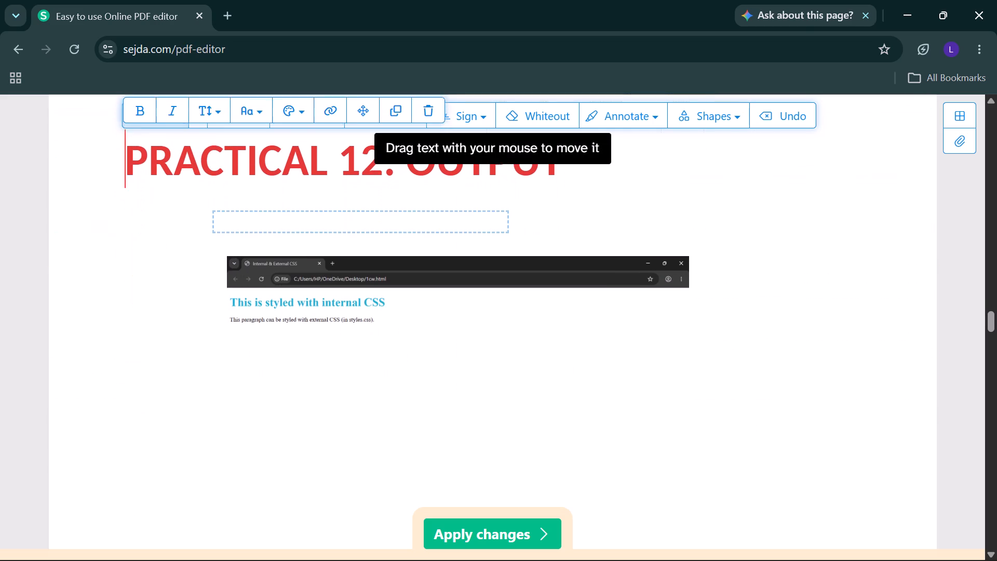
click(387, 365)
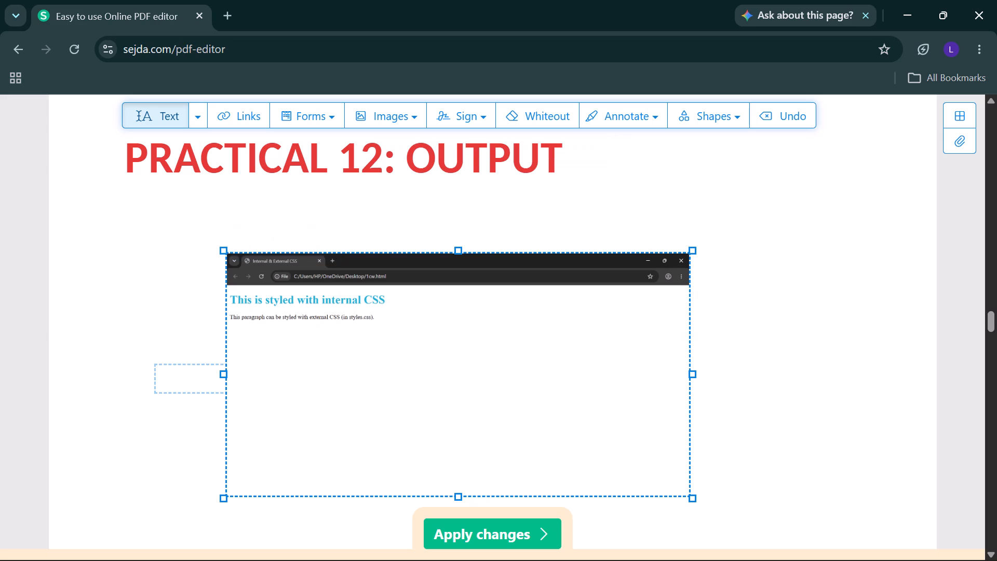
drag(223, 375, 98, 383)
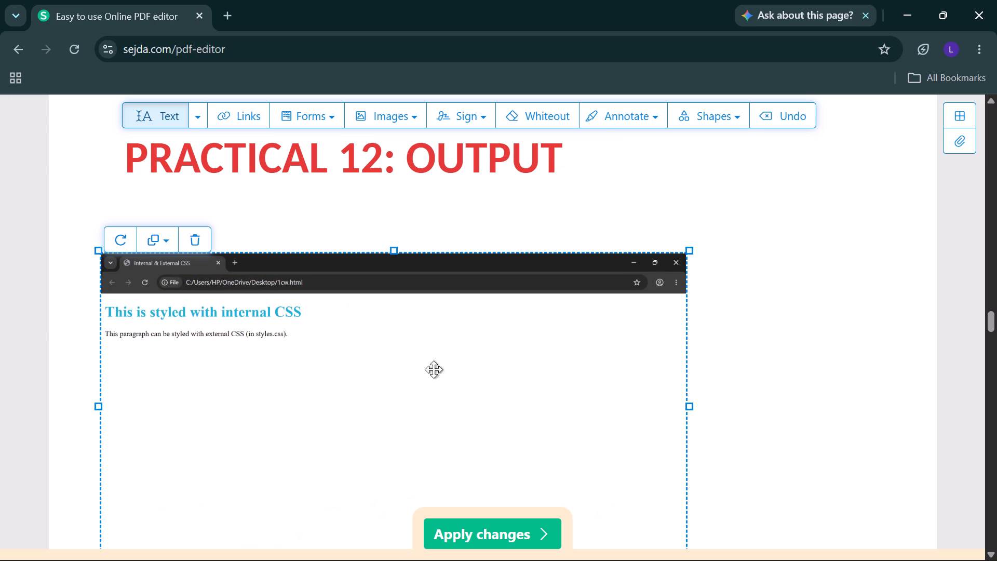
drag(685, 404, 773, 400)
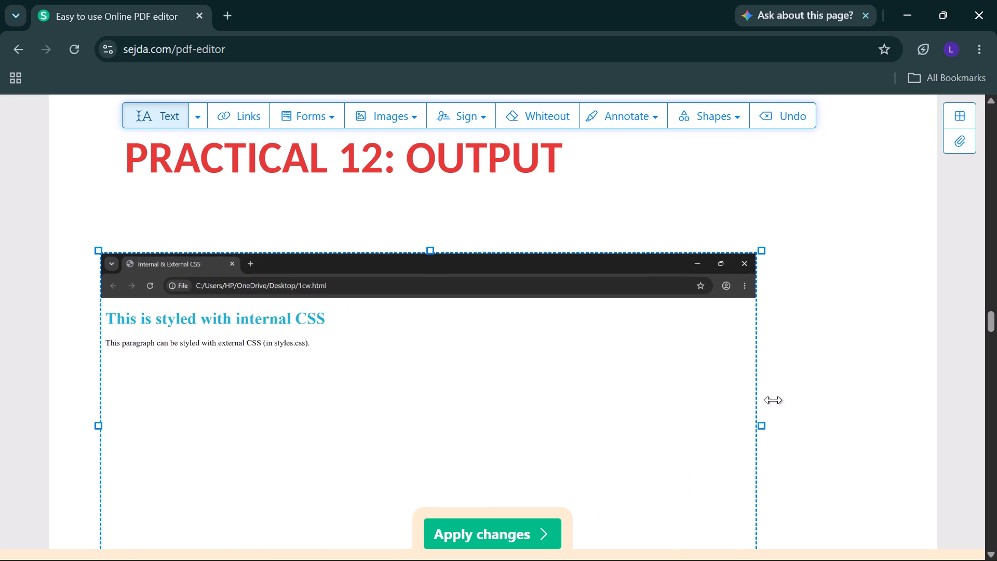
drag(773, 400, 907, 399)
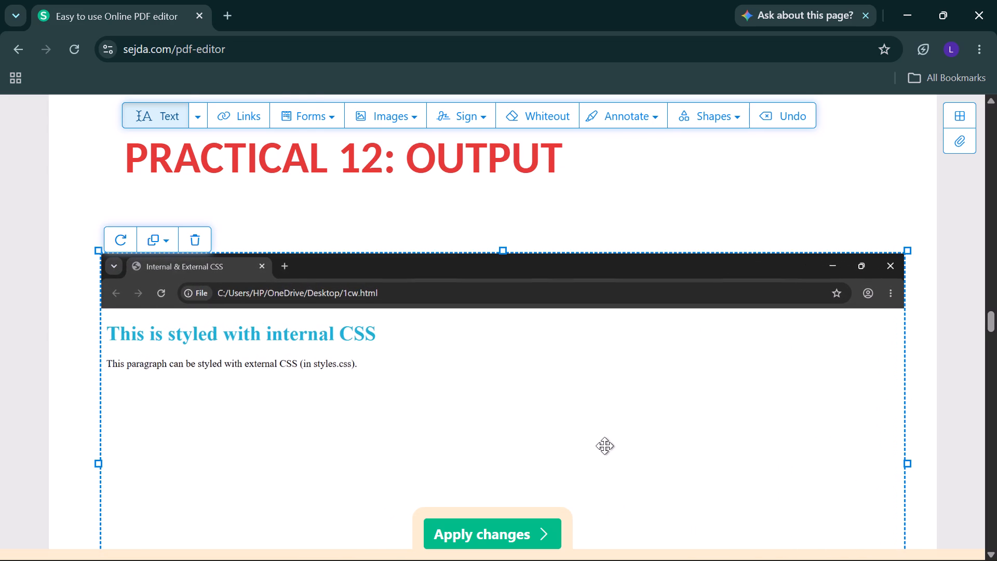
scroll(604, 446, down, 1)
drag(503, 183, 491, 157)
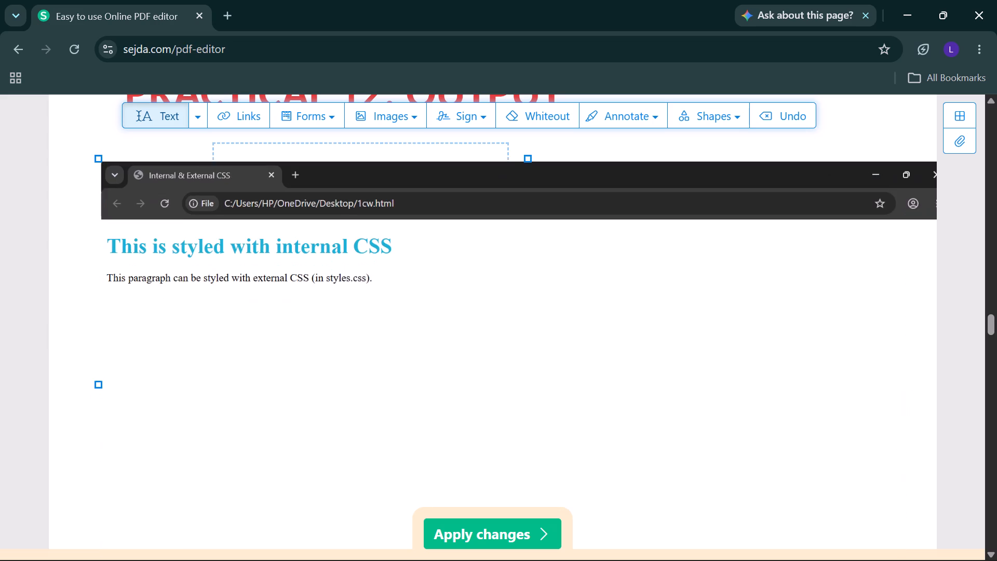
drag(491, 157, 490, 155)
drag(492, 288, 466, 278)
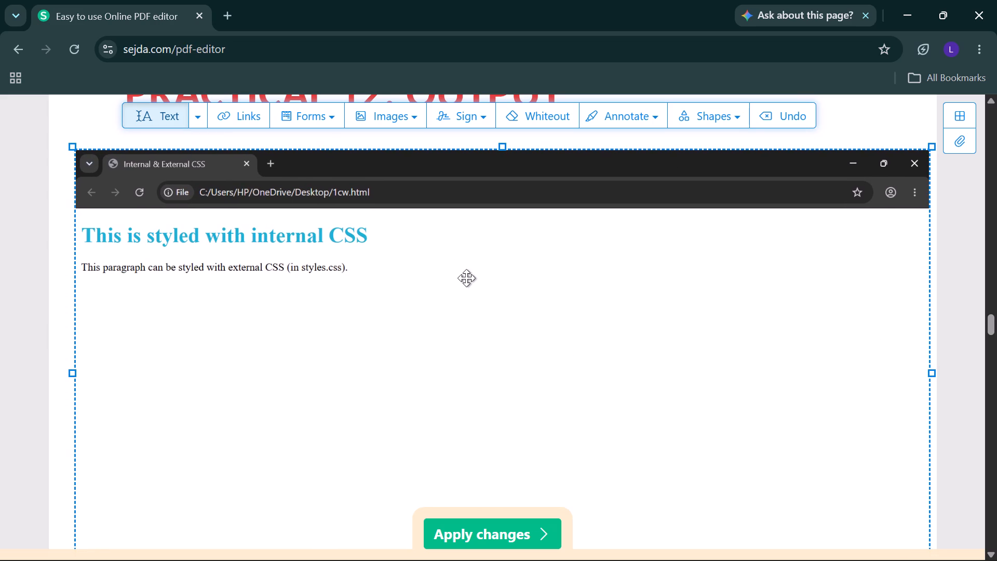
Move the enlarged output screenshot down the page to leave more space below the "PRACTICAL 12: OUTPUT" heading.
scroll(466, 278, down, 4)
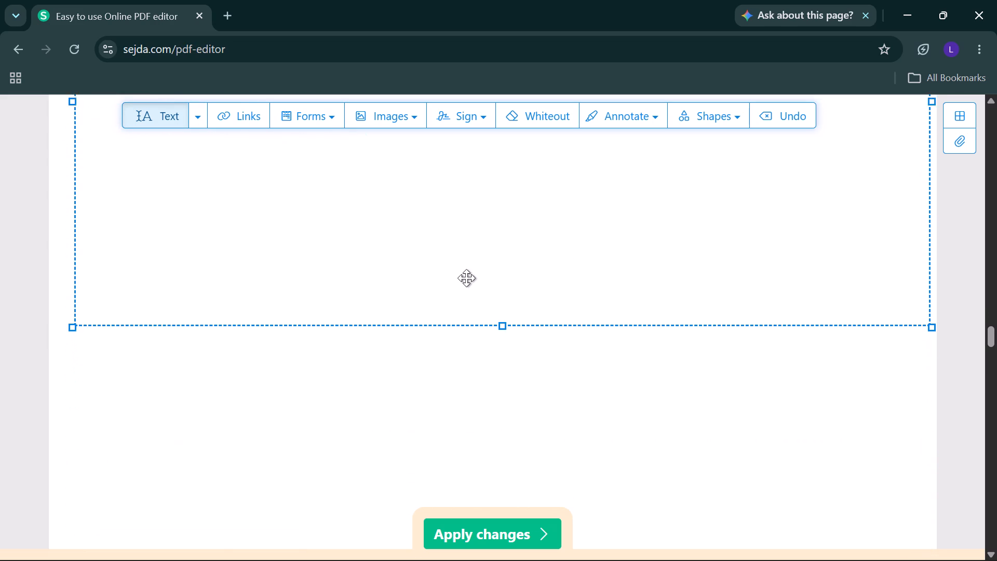
scroll(466, 278, down, 3)
scroll(466, 278, up, 1)
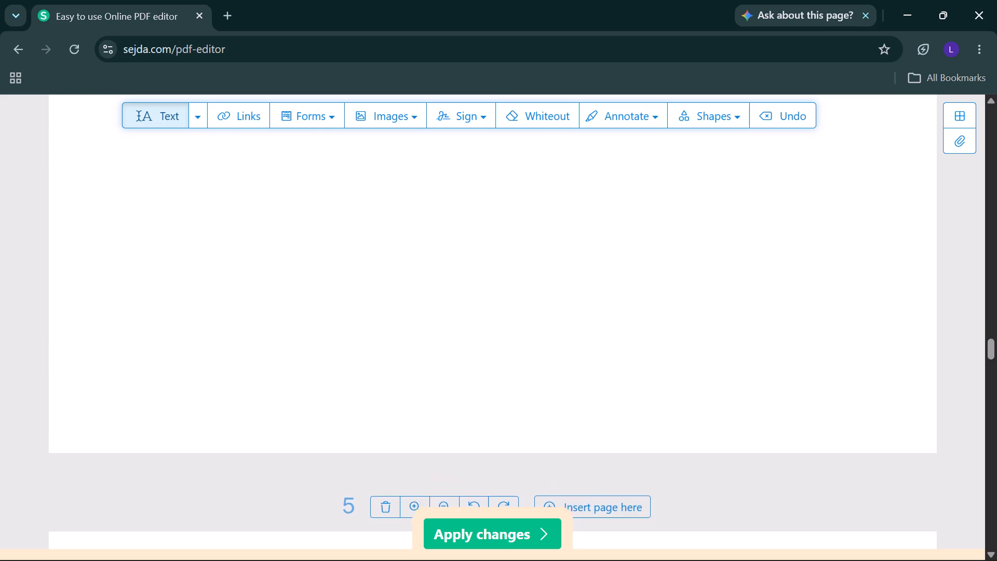
scroll(466, 278, up, 2)
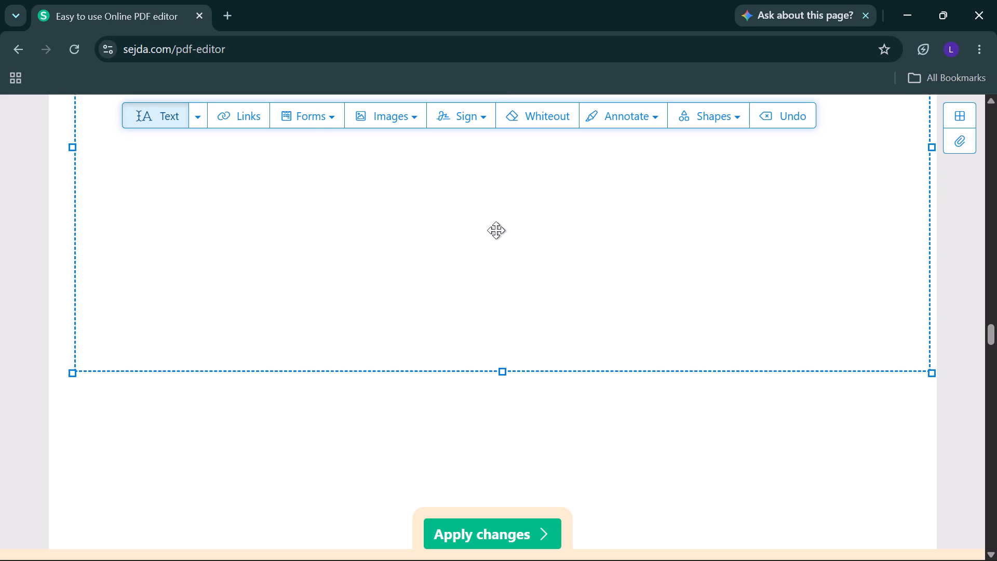
drag(496, 230, 493, 295)
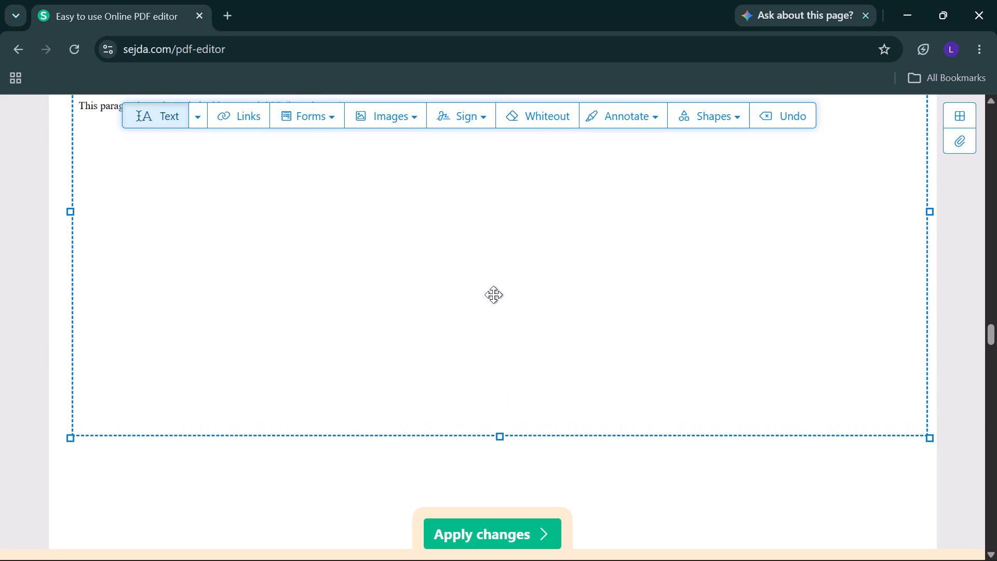
scroll(493, 295, up, 4)
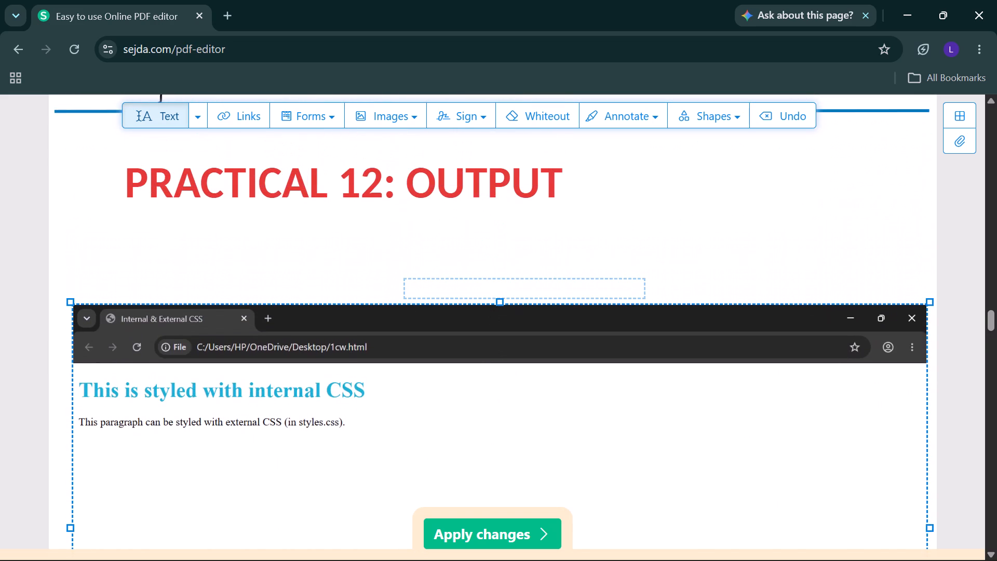
scroll(493, 295, left, 1)
Draw a full-width, nearly horizontal divider line just above the "Practical 13" heading.
scroll(493, 295, down, 9)
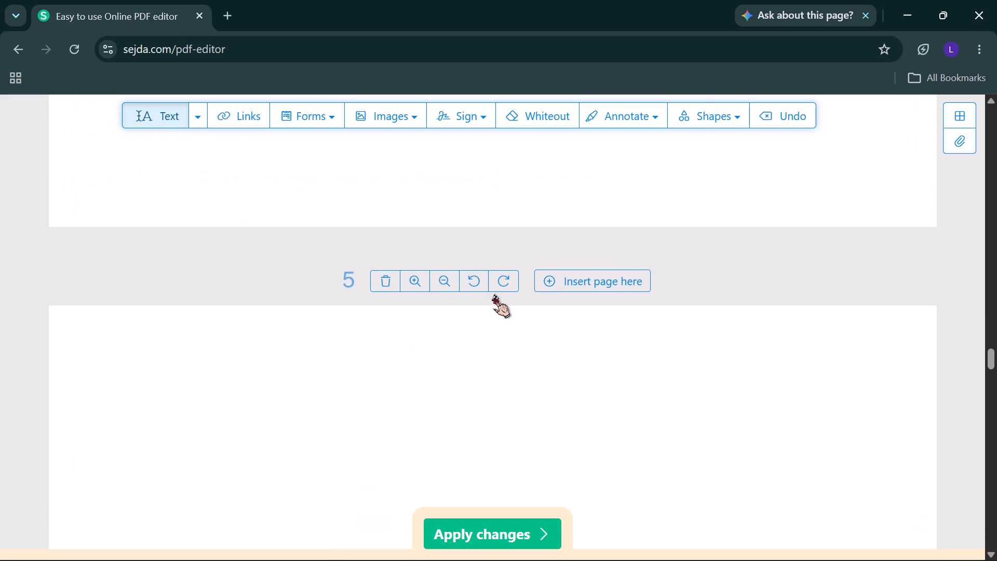
scroll(493, 295, down, 2)
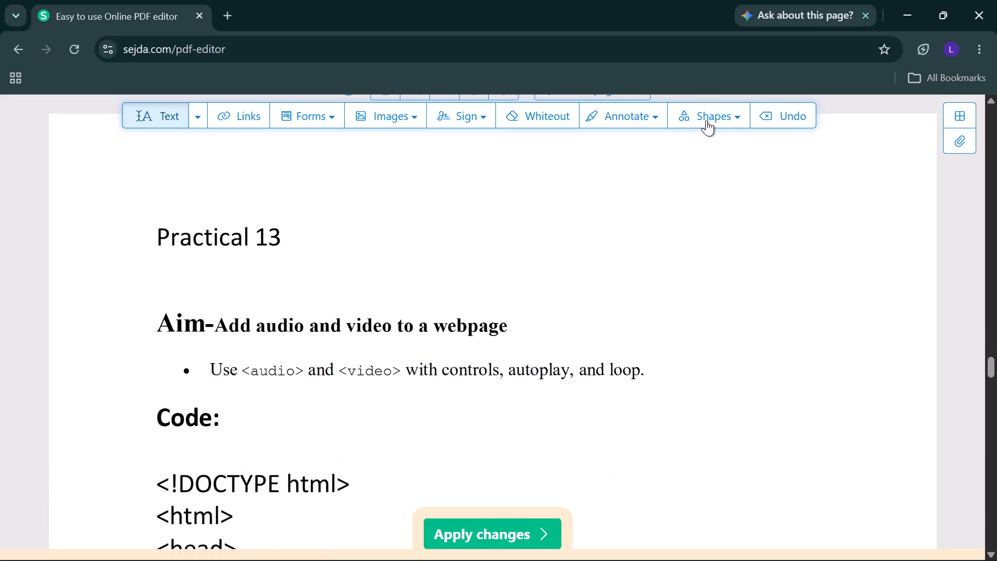
click(712, 117)
click(688, 182)
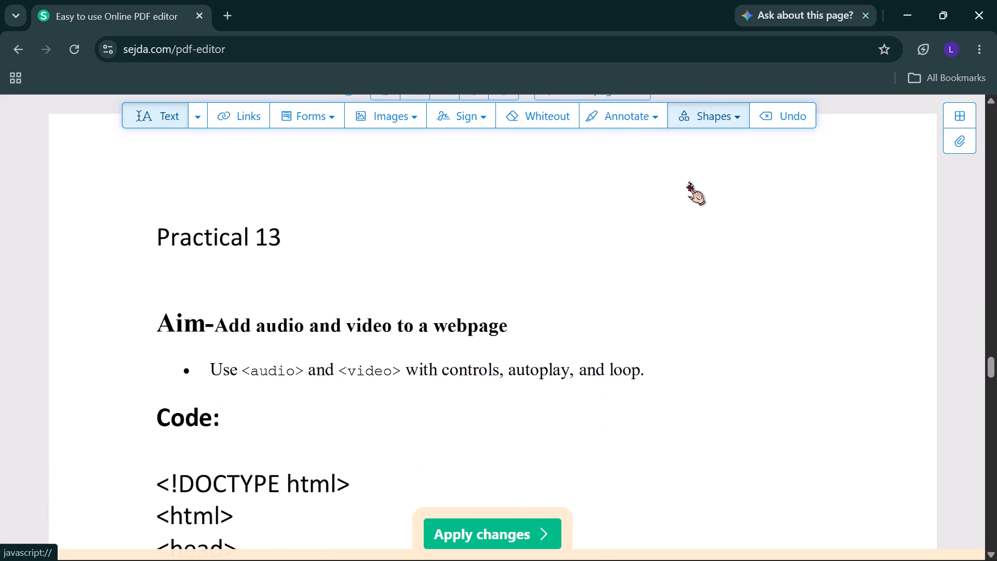
drag(48, 178, 929, 176)
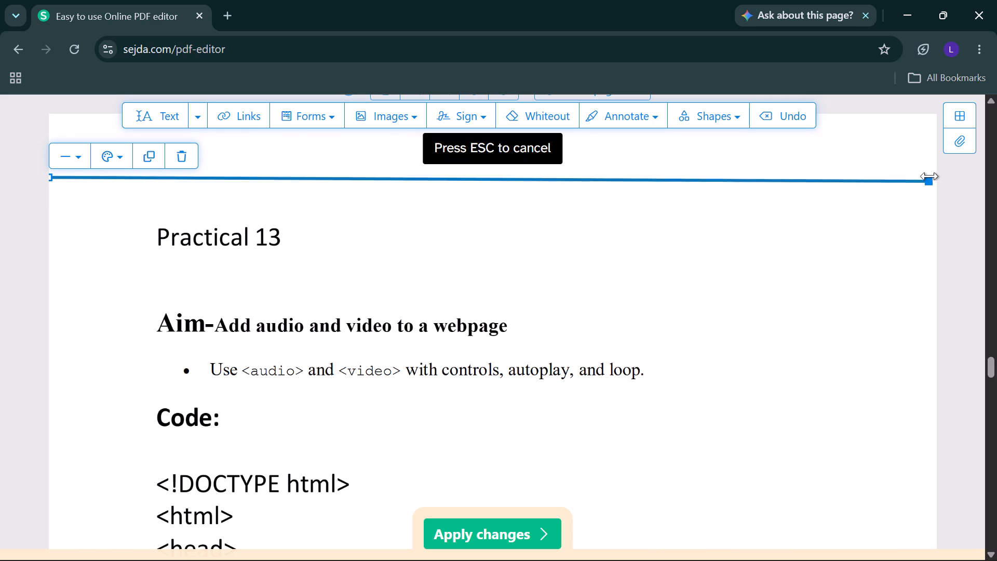
drag(929, 176, 934, 178)
drag(934, 178, 935, 179)
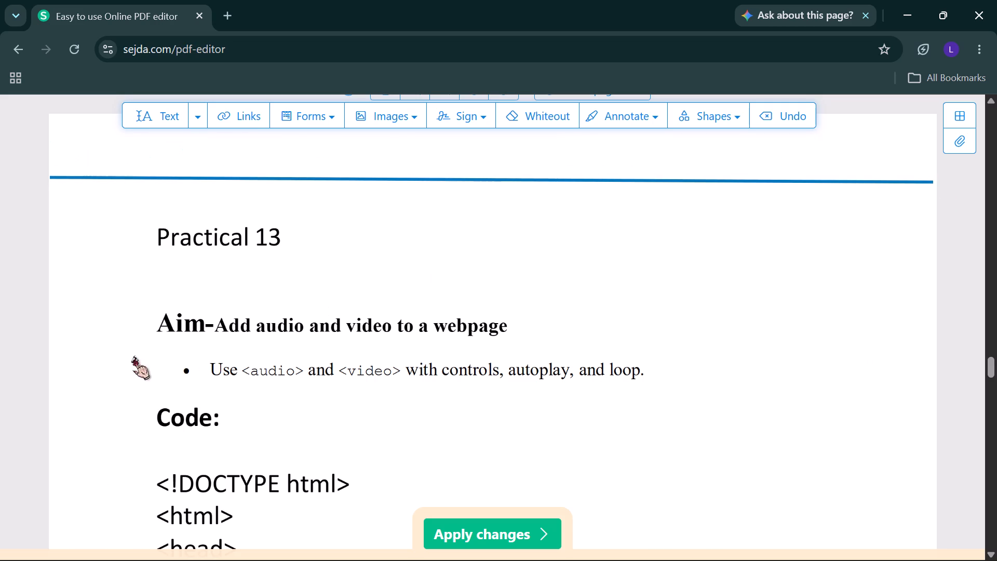
Draw a second full-width, nearly horizontal divider line between the "Practical 13" heading and its Aim text.
drag(56, 264, 108, 264)
drag(108, 264, 692, 109)
click(692, 109)
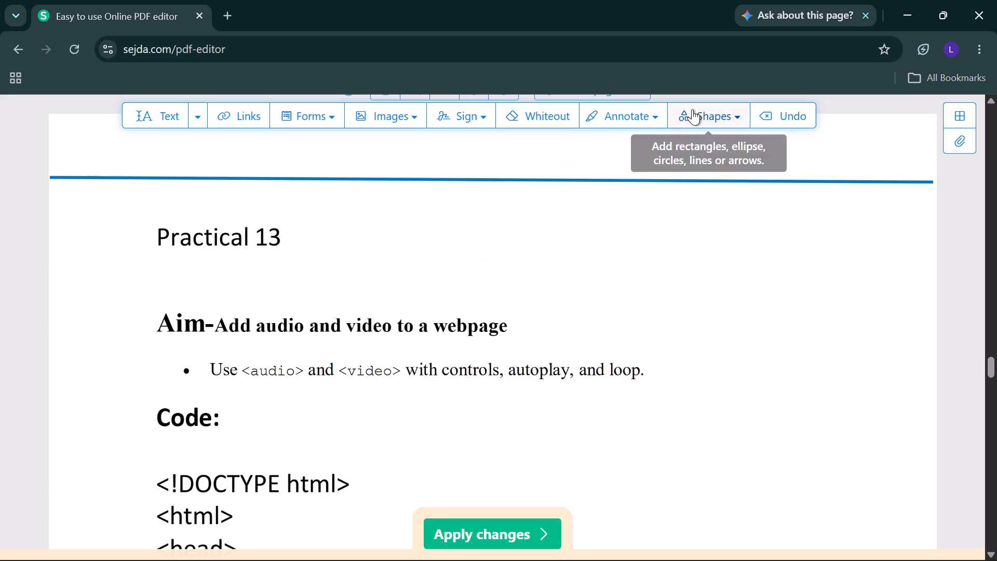
click(701, 184)
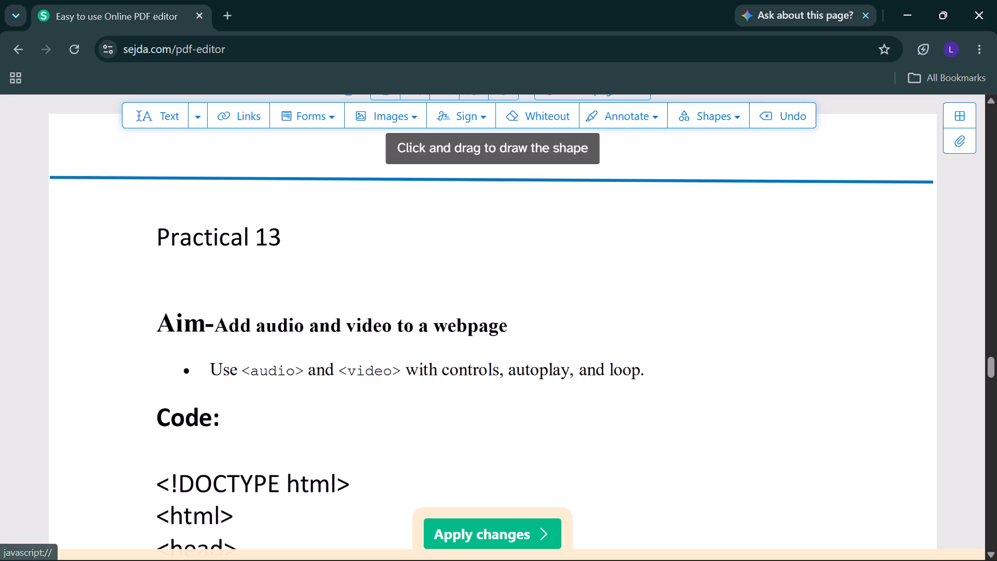
drag(51, 264, 391, 283)
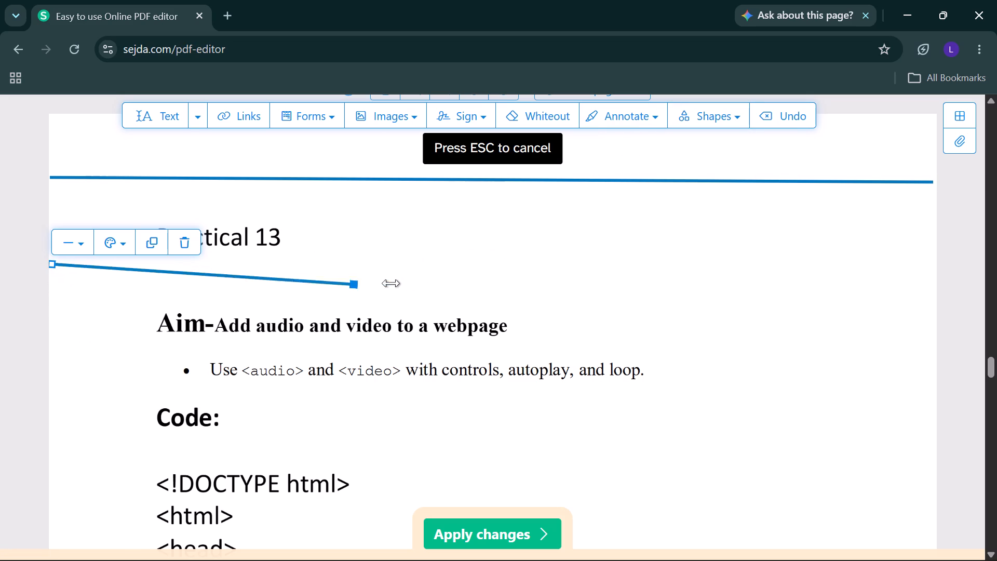
drag(391, 283, 952, 262)
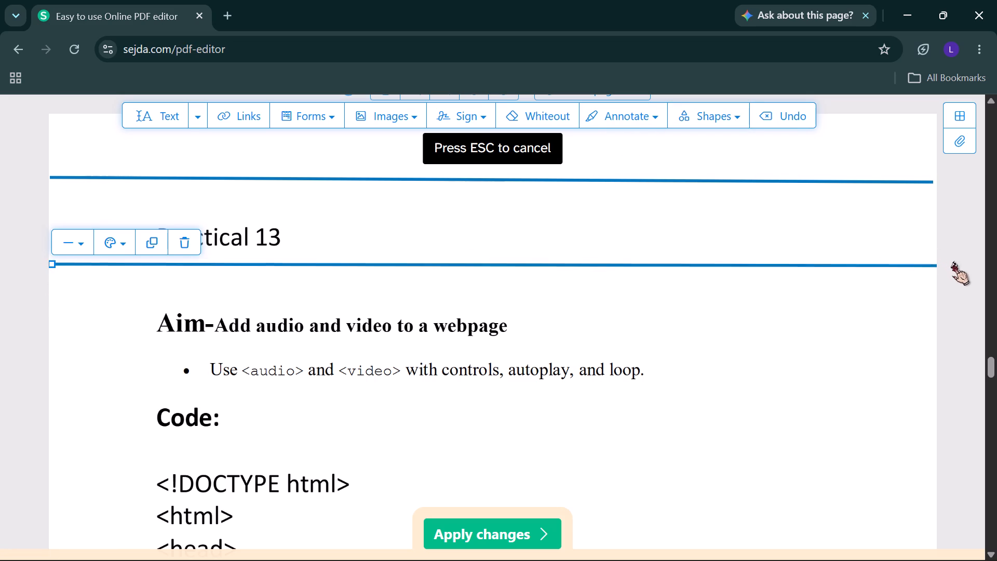
drag(952, 262, 952, 263)
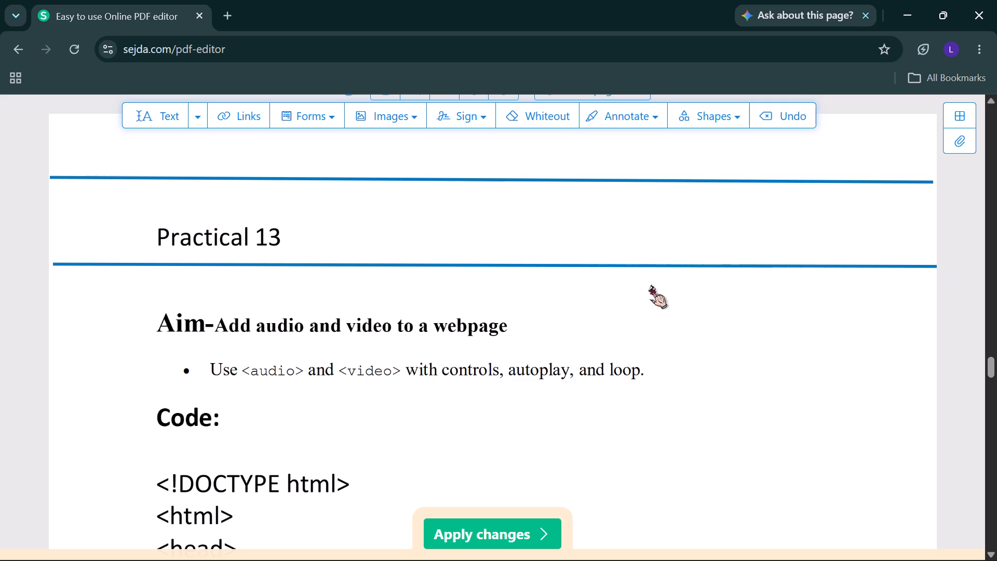
Draw a short arrow in the margin pointing at Practical 13's "Code:" heading.
click(716, 118)
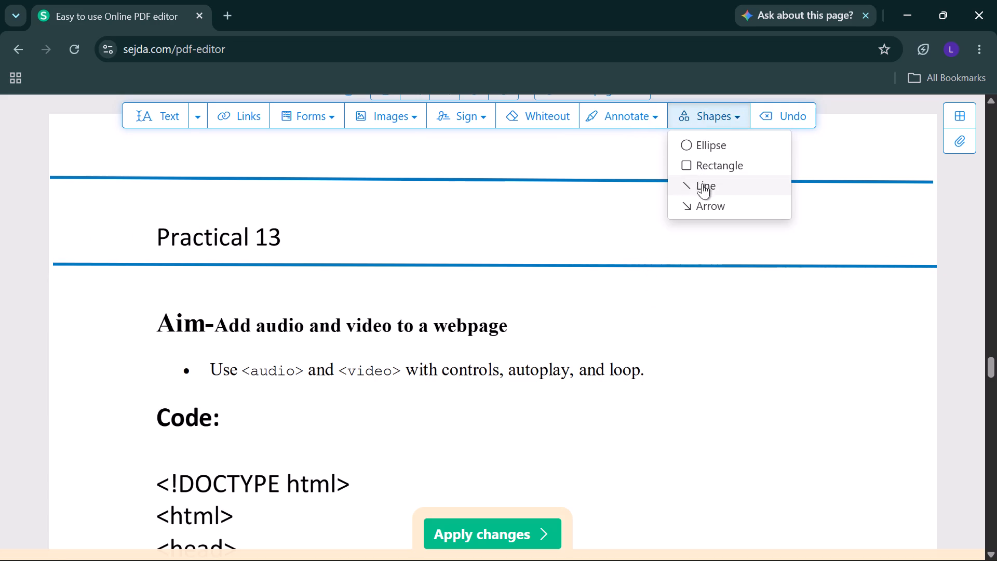
click(702, 202)
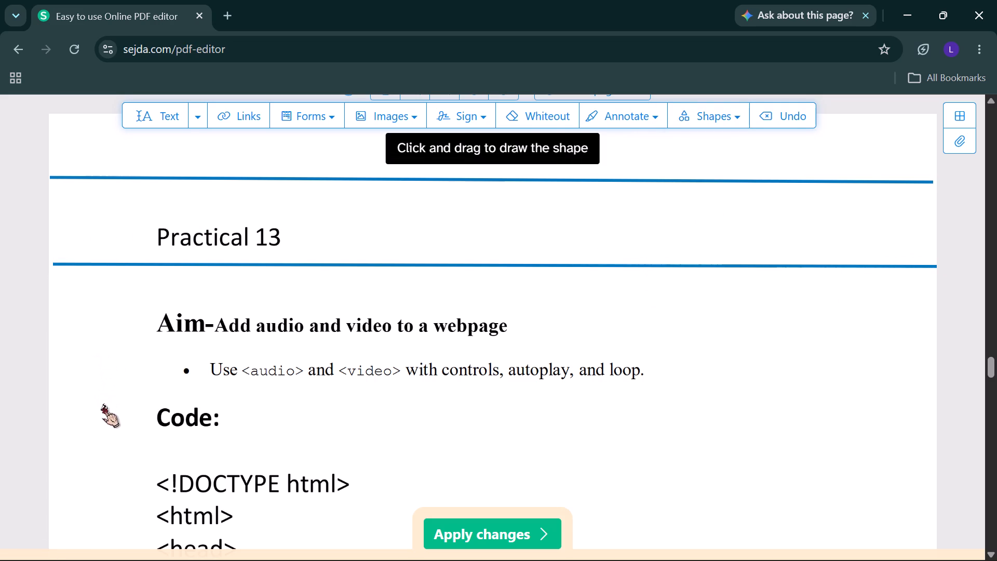
drag(101, 415, 136, 404)
Insert a blank page between the end of Practical 13's code and the Practical 14 page.
scroll(250, 417, down, 5)
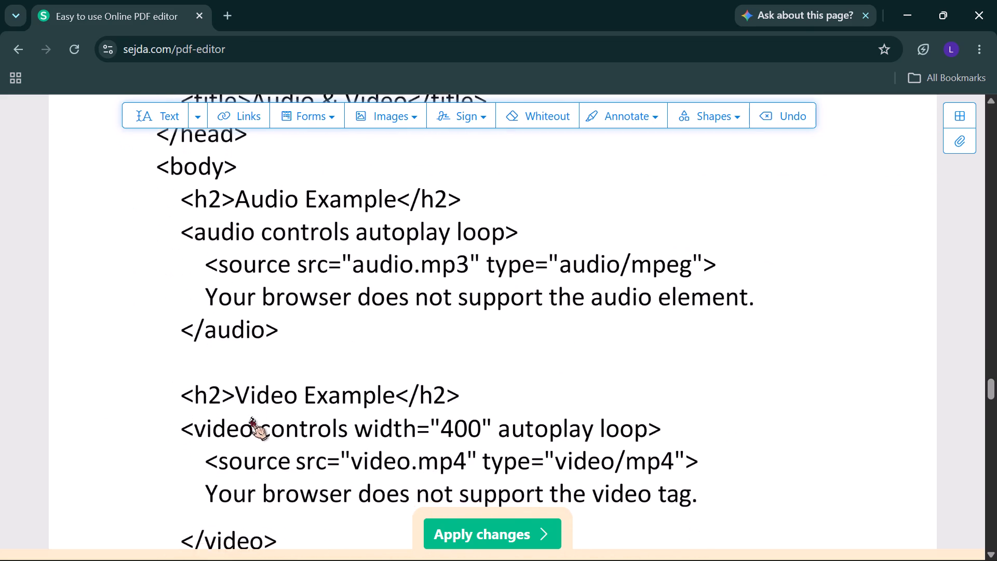
scroll(250, 417, down, 5)
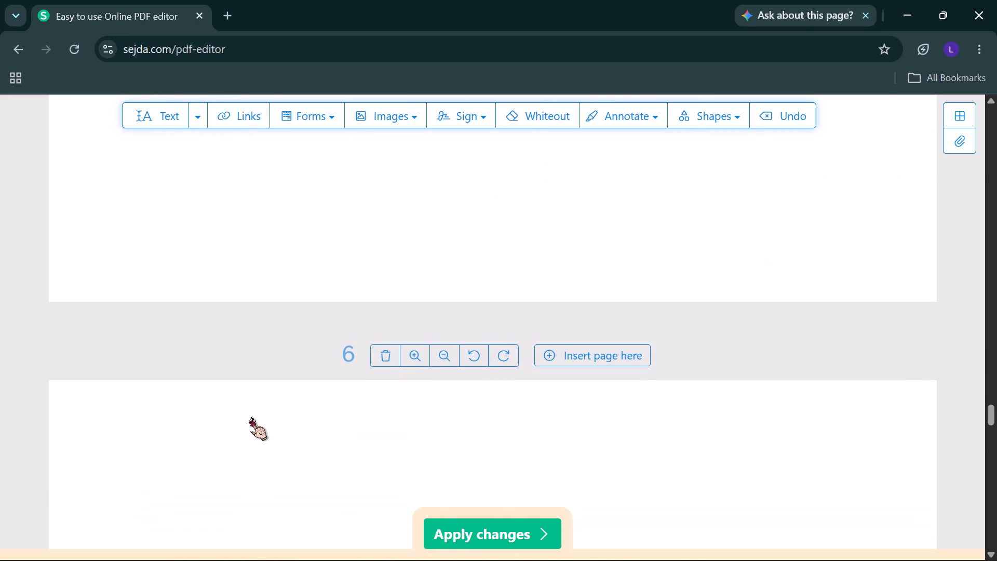
scroll(250, 417, down, 3)
scroll(250, 417, up, 1)
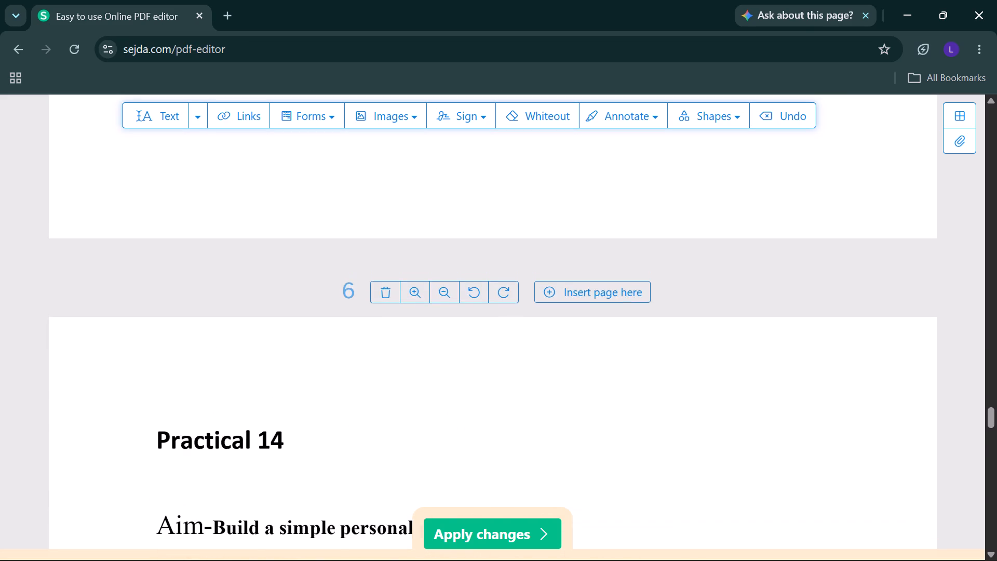
scroll(250, 417, up, 2)
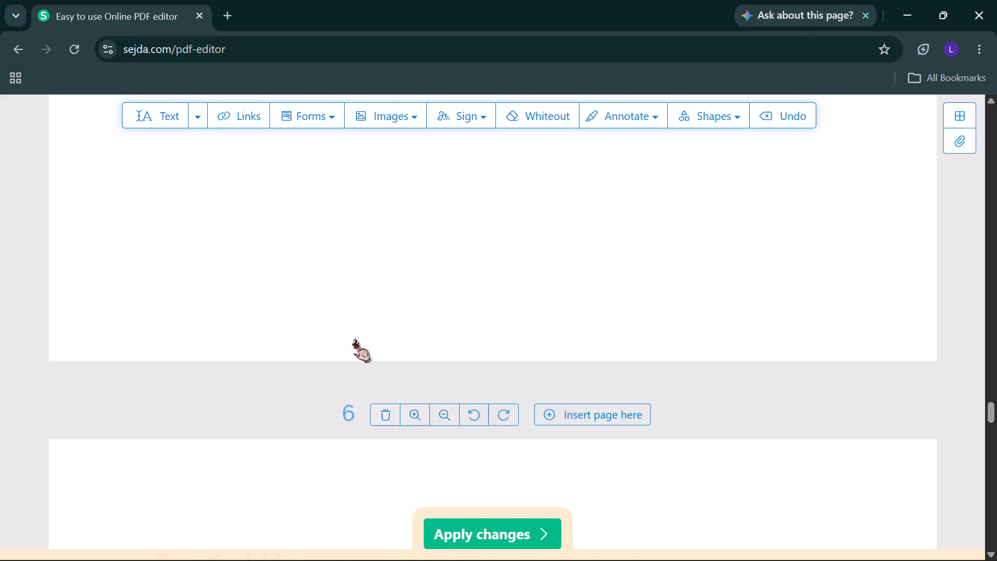
scroll(340, 302, up, 1)
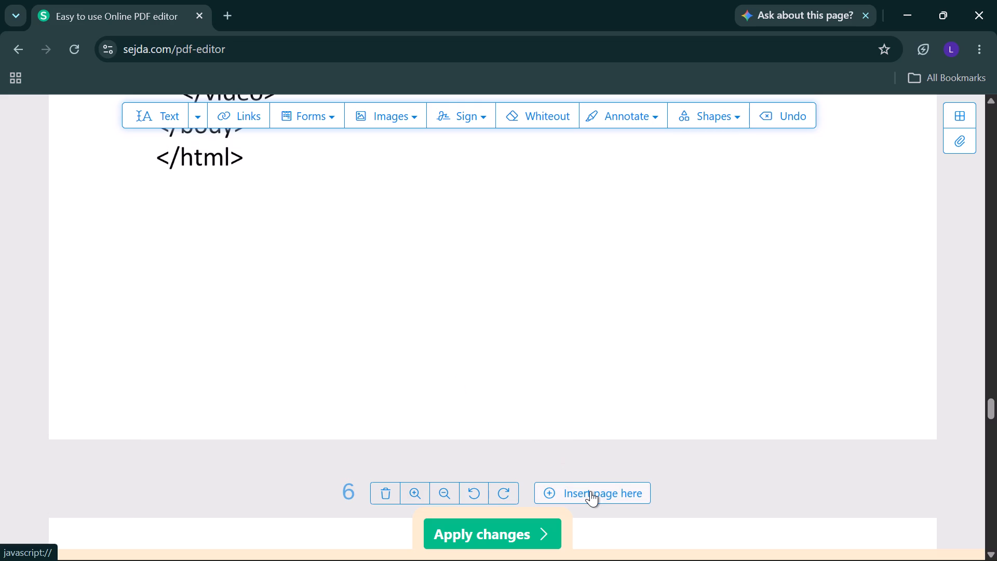
click(590, 491)
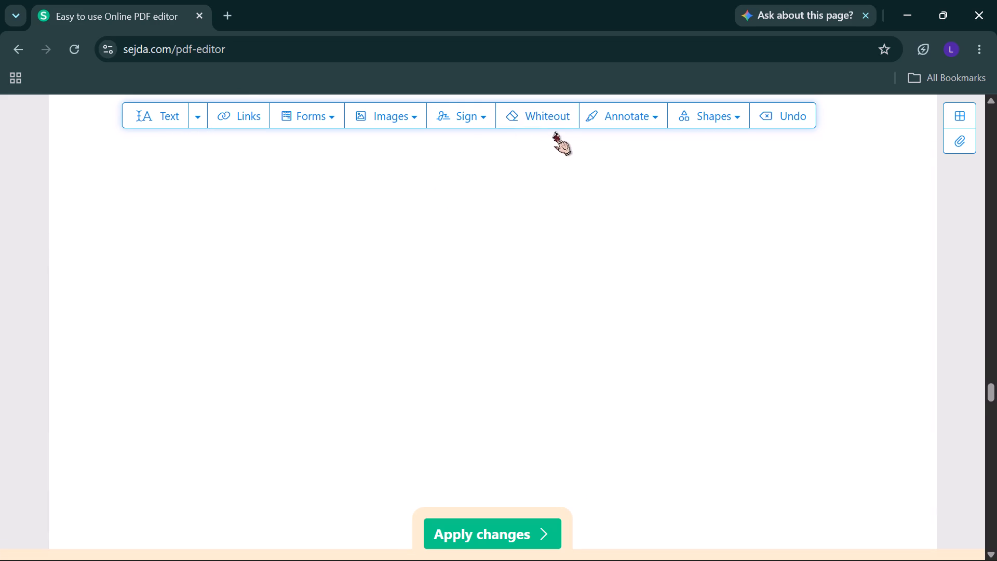
Add the heading text "PRACTICAL 13: OUTPUT" near the top of the new blank page.
scroll(337, 259, up, 3)
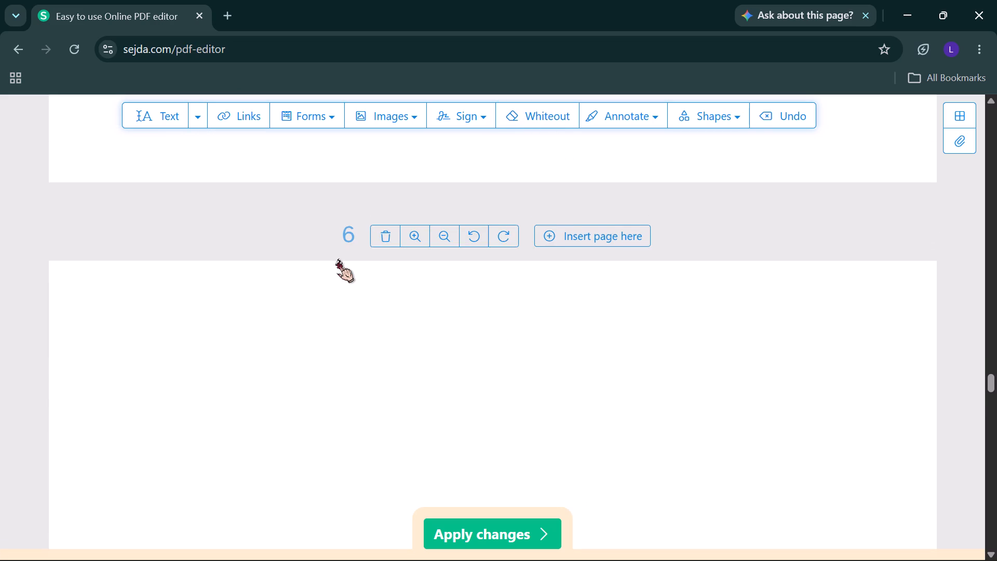
scroll(337, 259, up, 2)
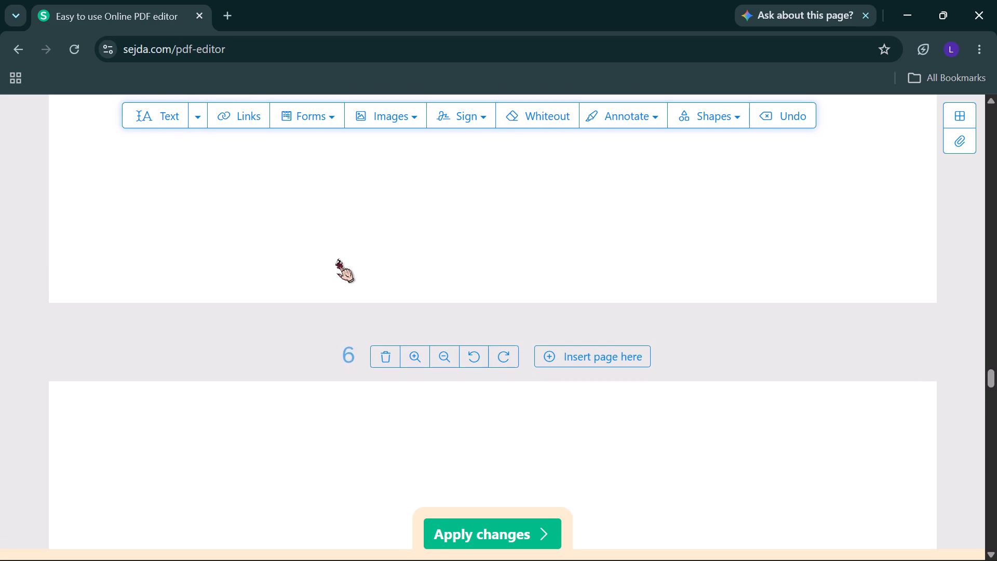
scroll(337, 259, down, 4)
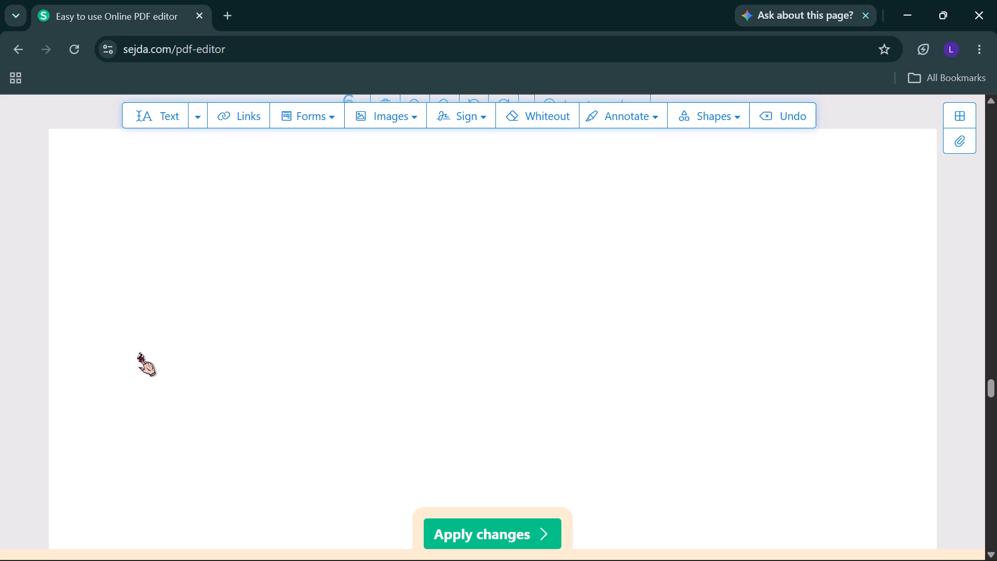
click(139, 353)
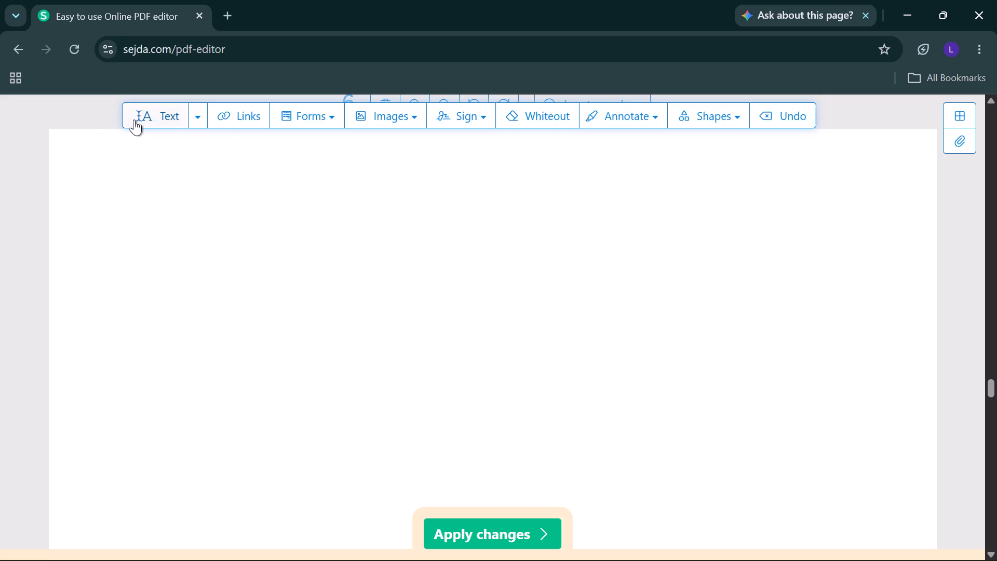
click(134, 119)
click(149, 366)
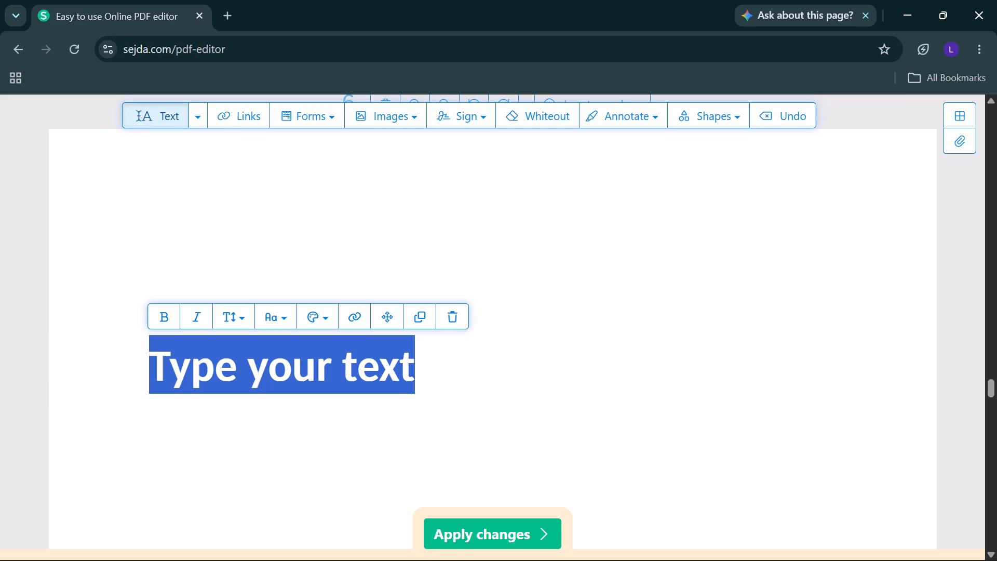
key(BackSpace)
text(PRA)
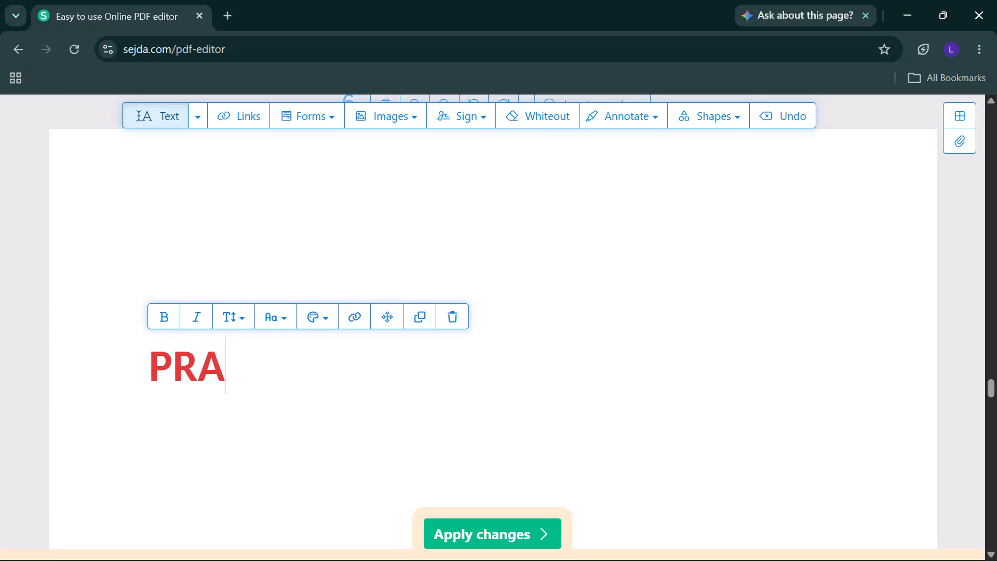
text(CTICAL)
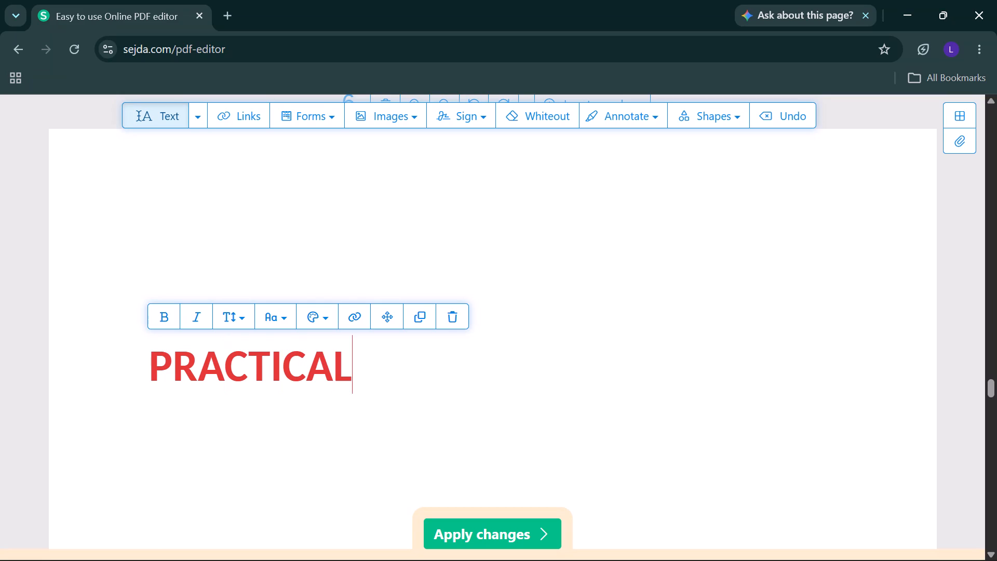
key(space)
text(13)
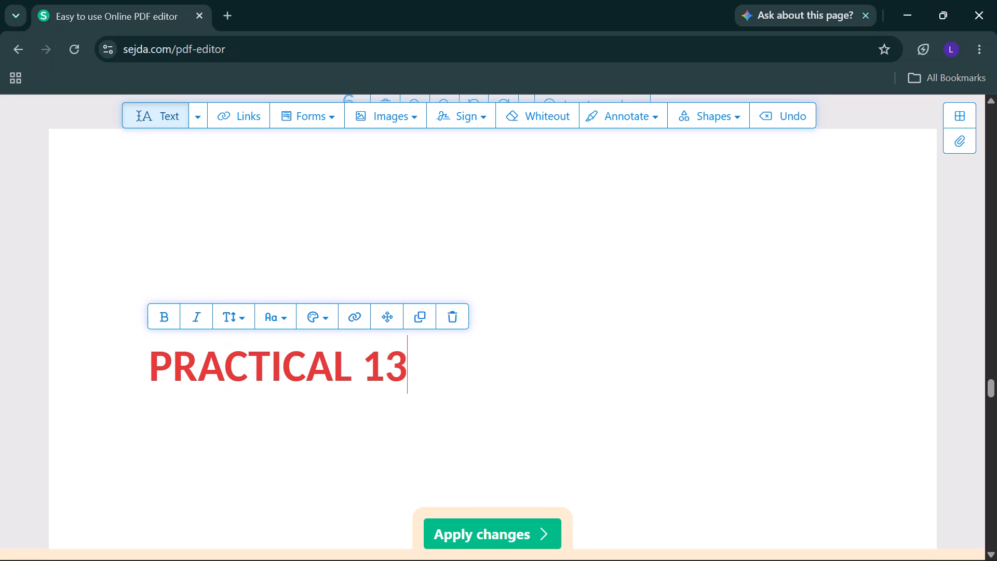
text(:)
key(space)
text(OUTPUT)
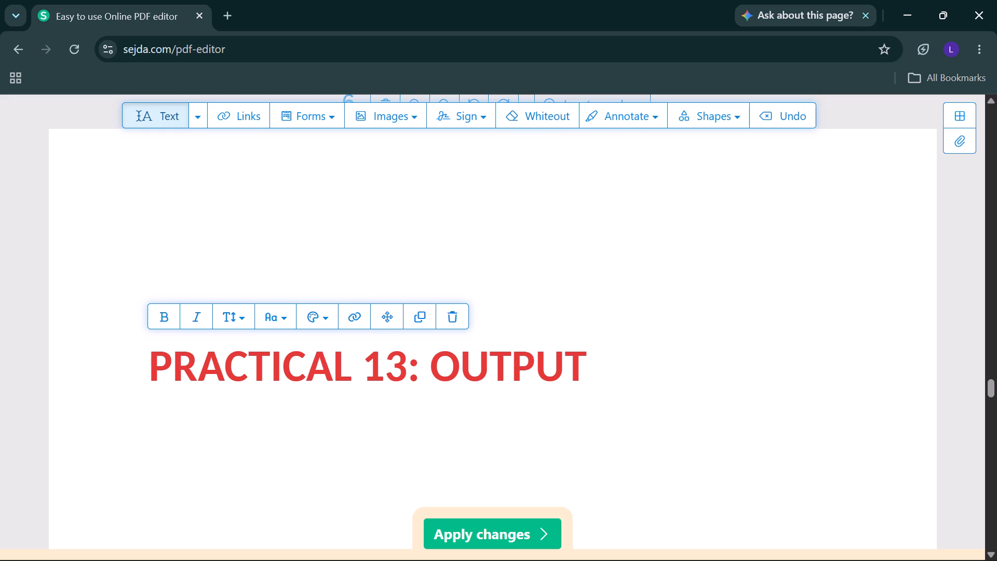
Draw a full-width, nearly horizontal divider line just above the "PRACTICAL 13: OUTPUT" heading.
scroll(511, 300, up, 2)
scroll(511, 300, down, 1)
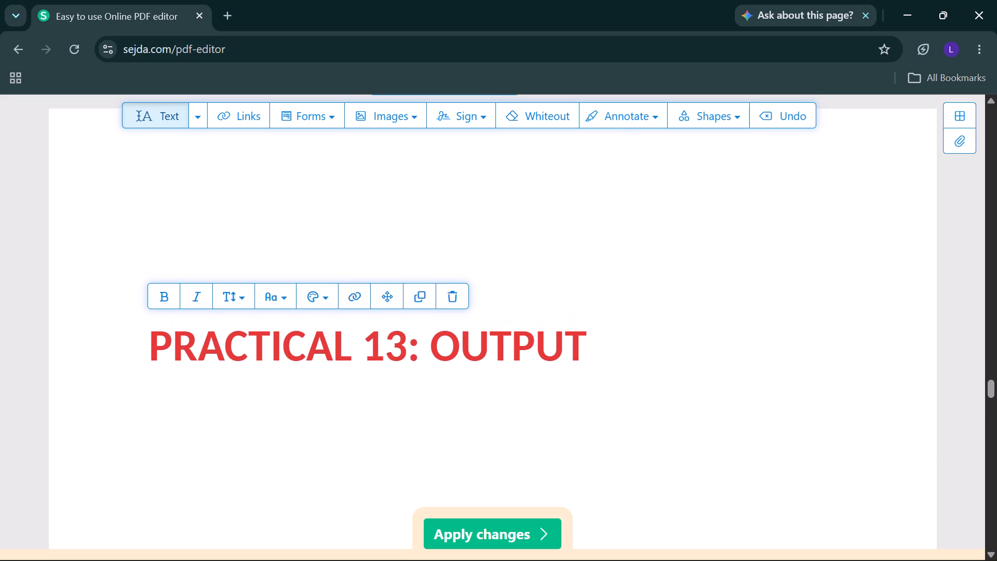
click(702, 117)
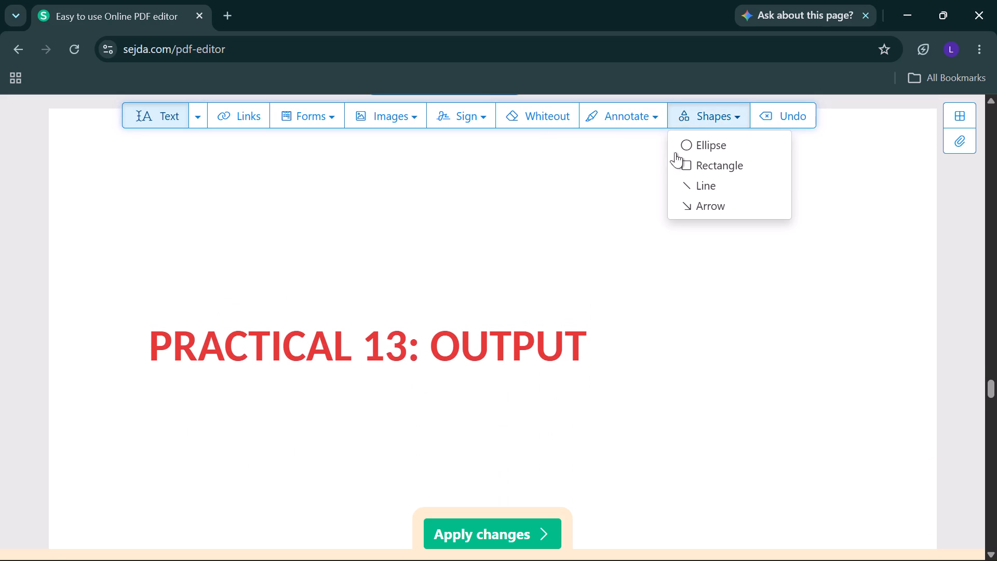
click(683, 184)
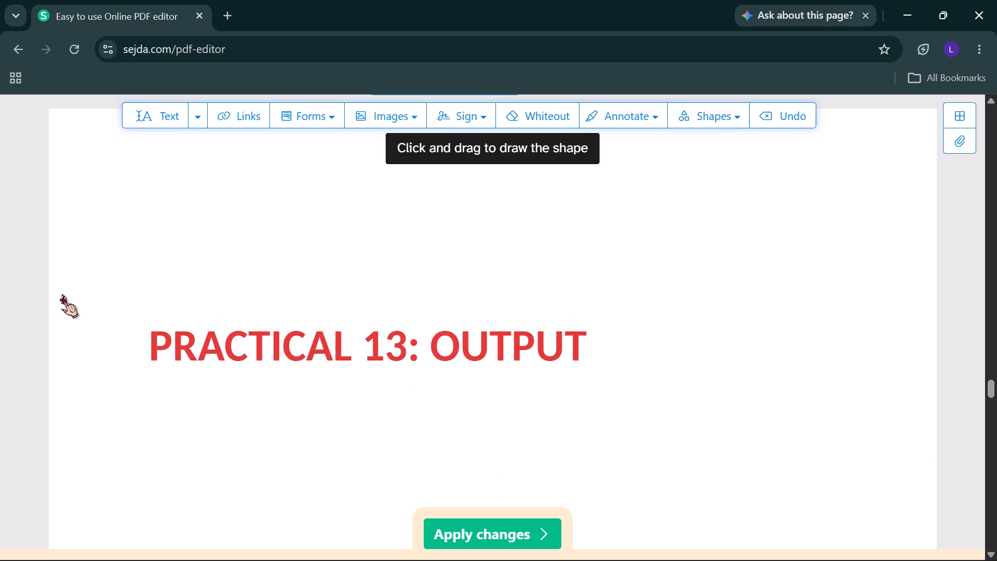
drag(56, 301, 920, 282)
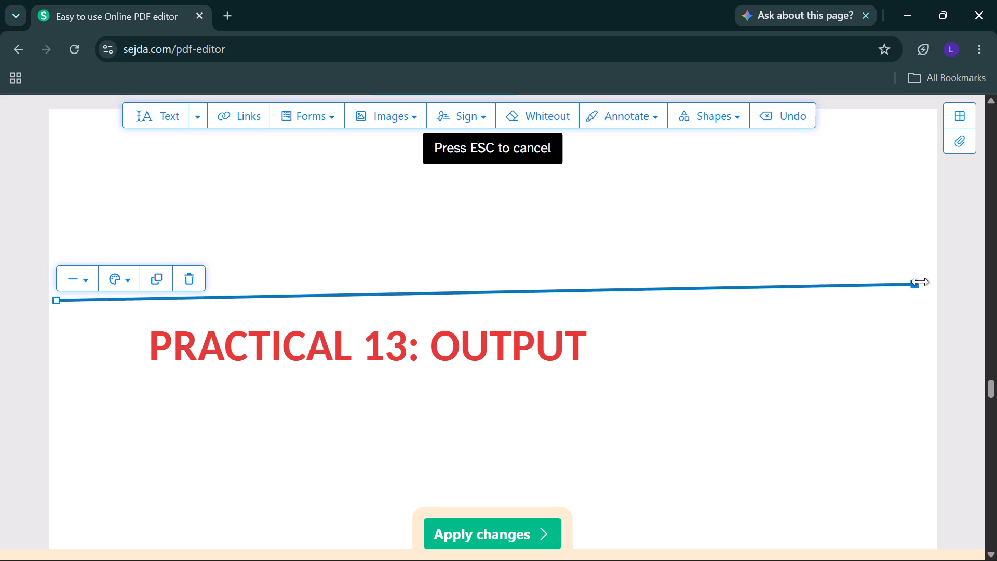
drag(920, 282, 941, 293)
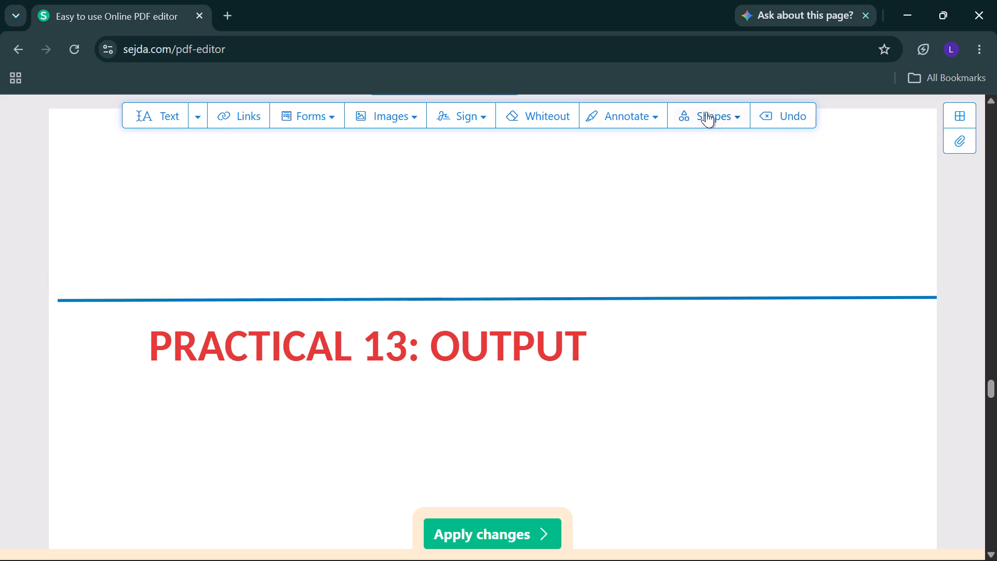
Draw a second full-width, nearly horizontal divider line just below the "PRACTICAL 13: OUTPUT" heading.
click(706, 112)
click(704, 182)
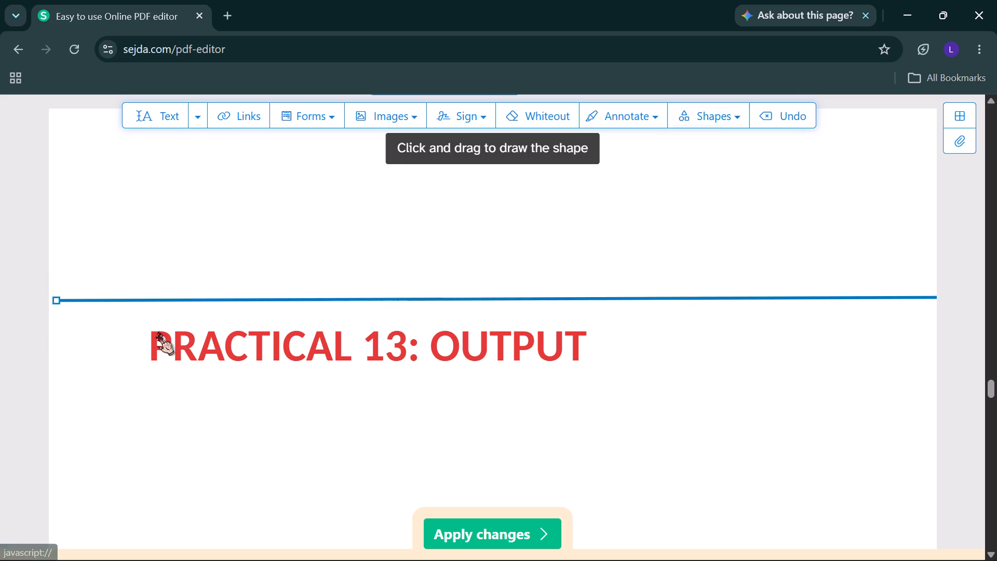
drag(52, 376, 478, 366)
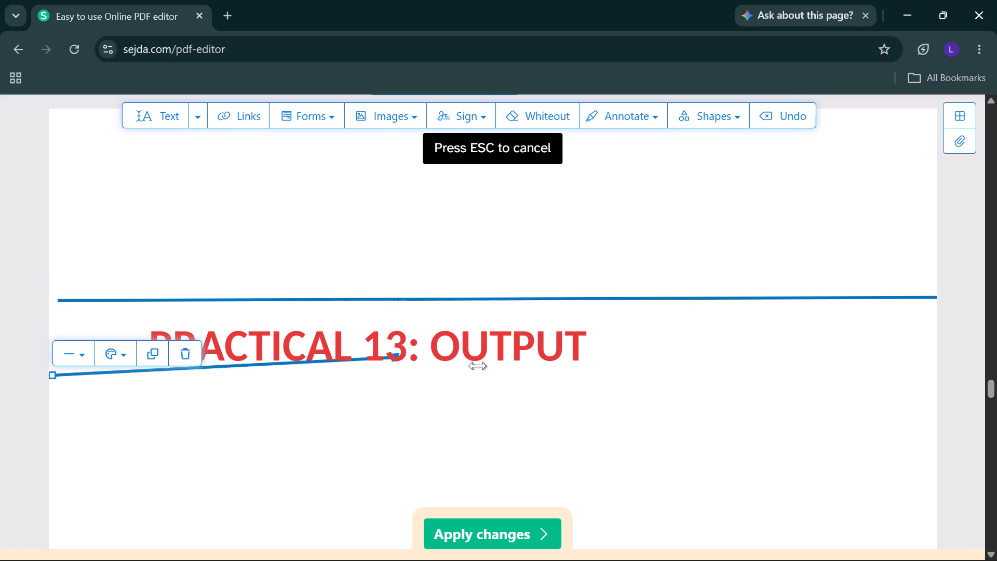
drag(478, 366, 949, 370)
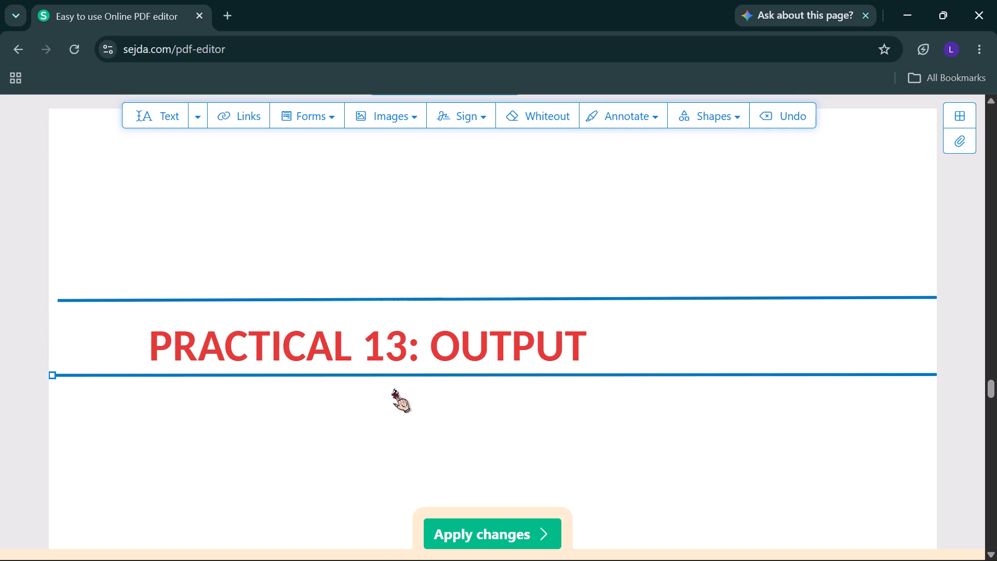
scroll(393, 389, down, 3)
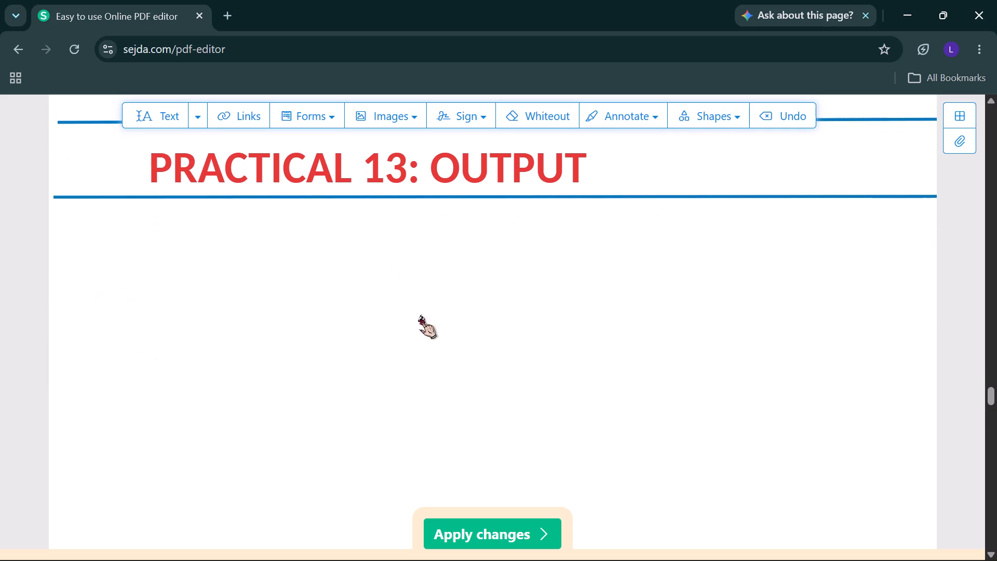
click(404, 114)
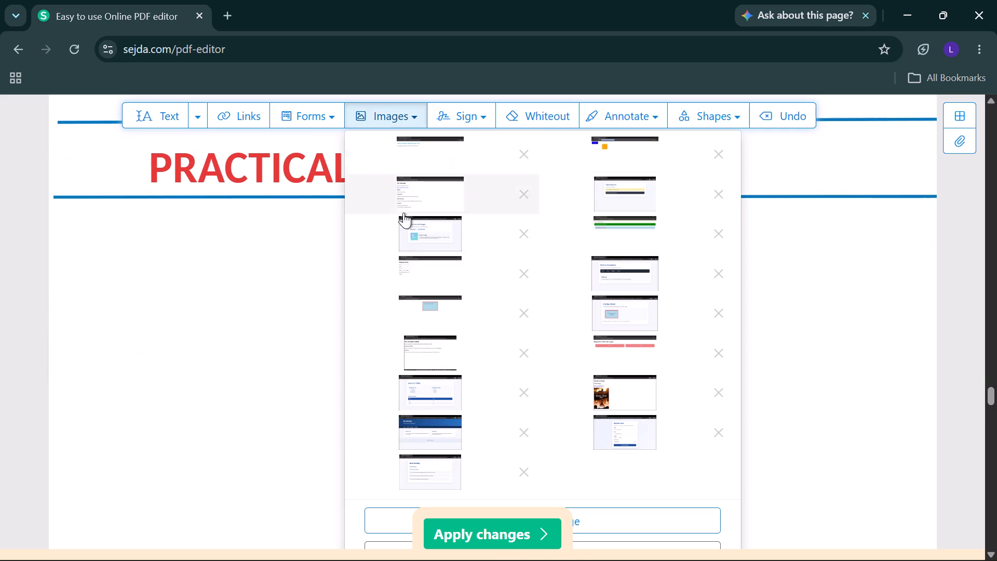
click(647, 505)
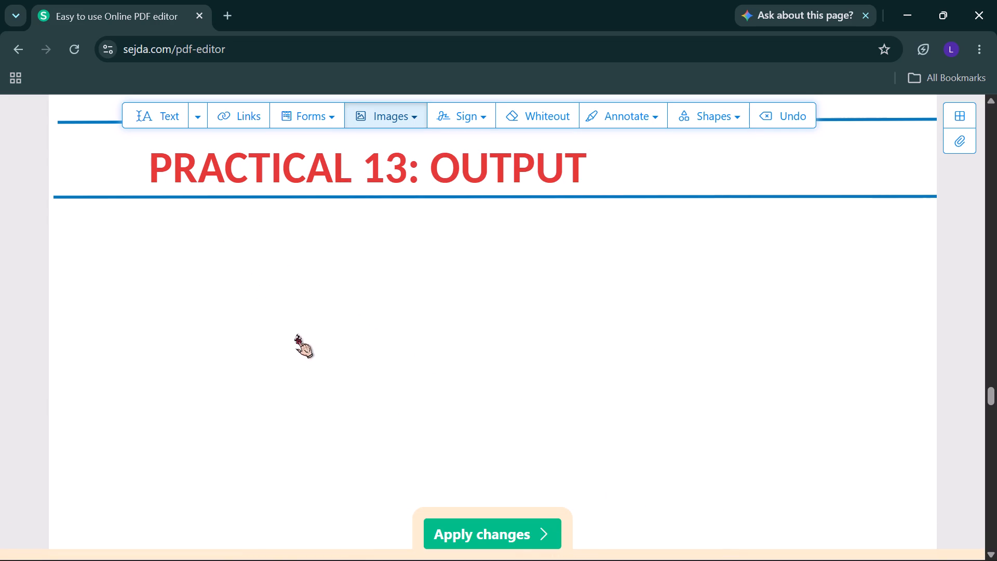
click(376, 111)
click(636, 516)
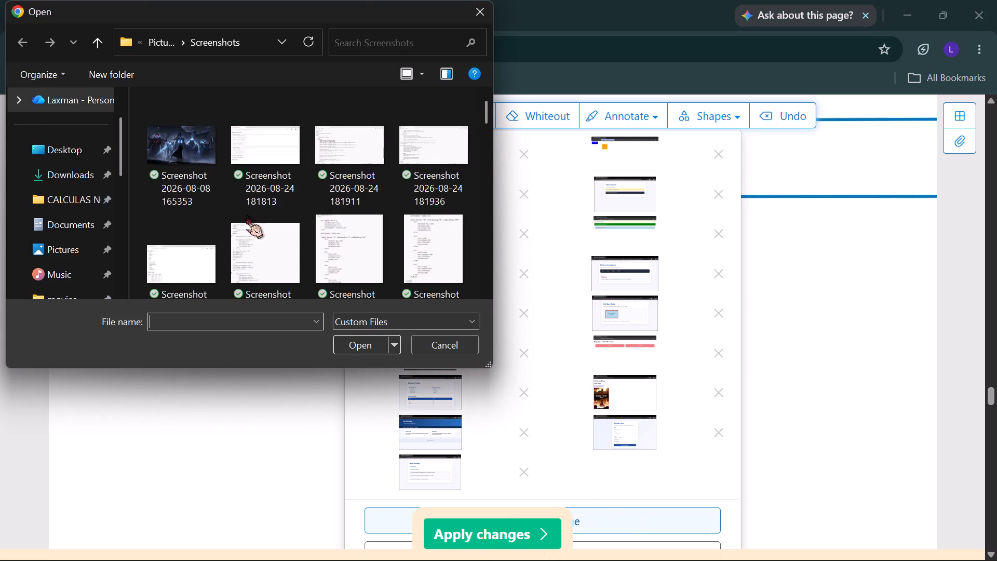
scroll(246, 215, left, 20)
scroll(246, 215, left, 3)
scroll(246, 215, down, 2)
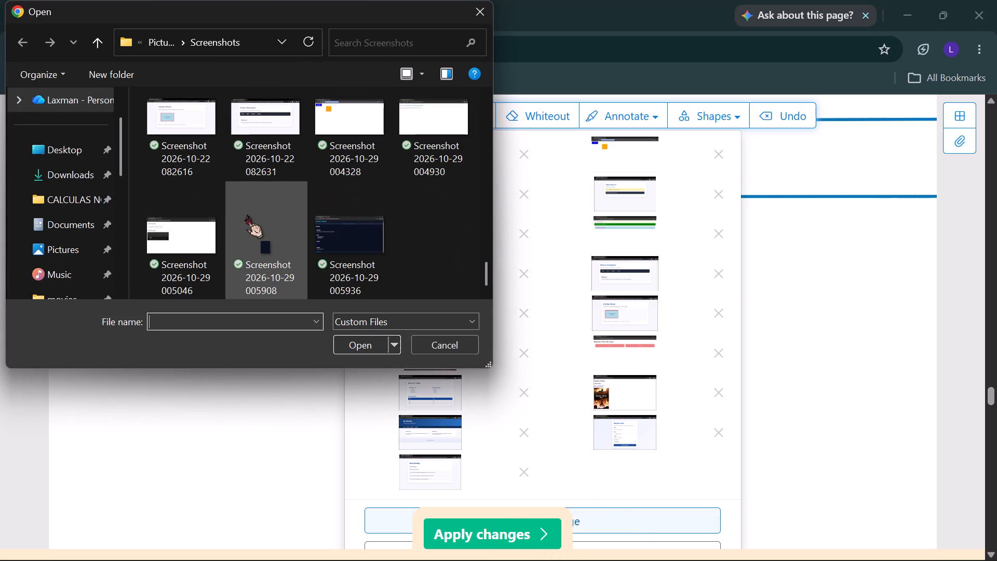
click(181, 241)
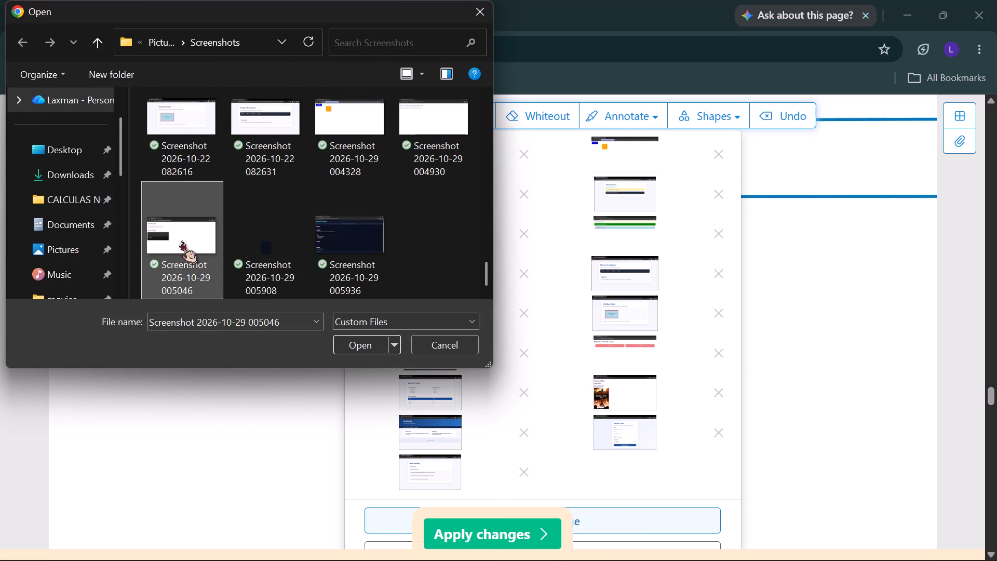
click(345, 340)
click(452, 451)
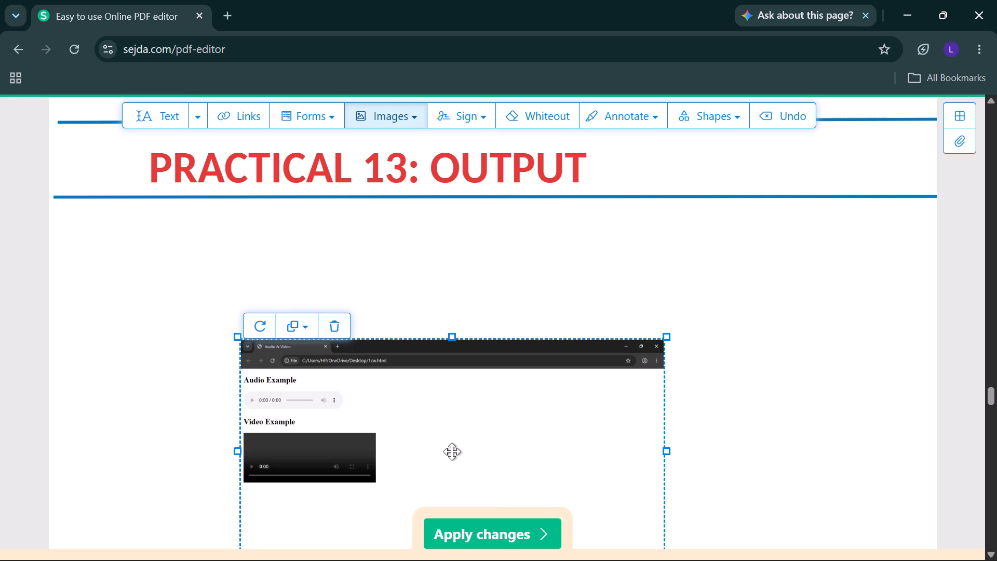
Enlarge the Audio & Video output screenshot on the Practical 13 output page until it spans nearly the full page width.
scroll(452, 451, down, 4)
drag(444, 212, 441, 260)
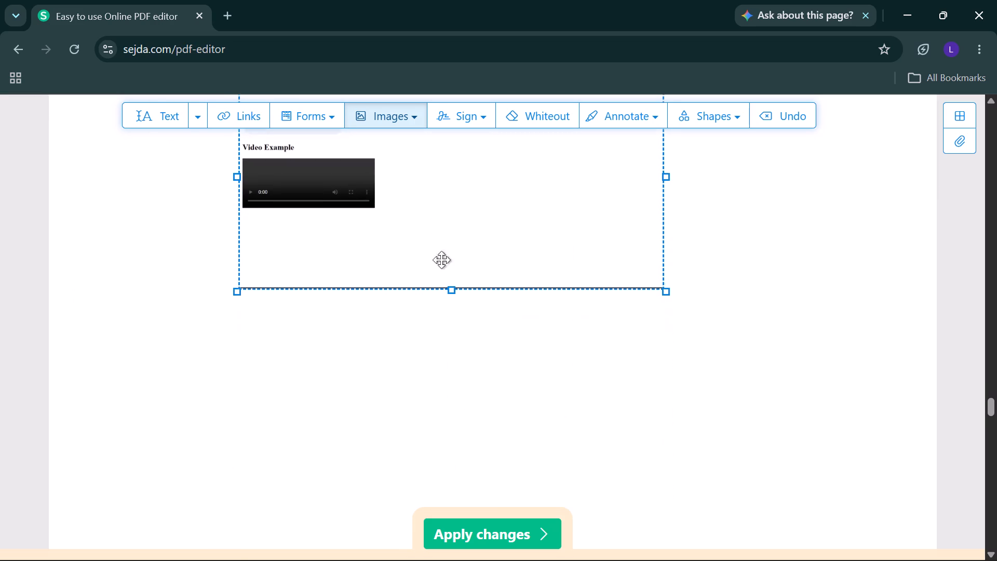
drag(441, 260, 449, 370)
drag(669, 330, 919, 381)
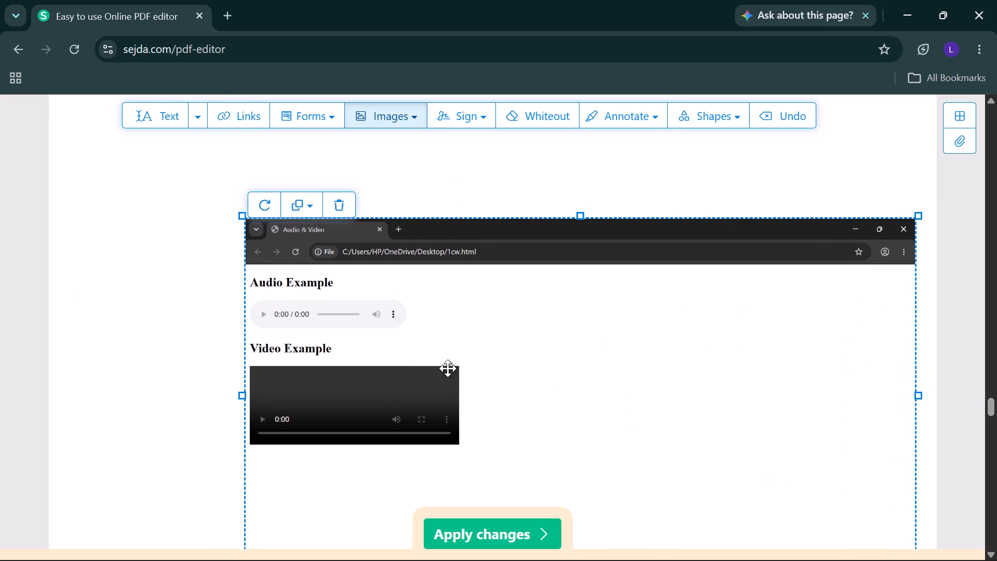
drag(244, 396, 124, 385)
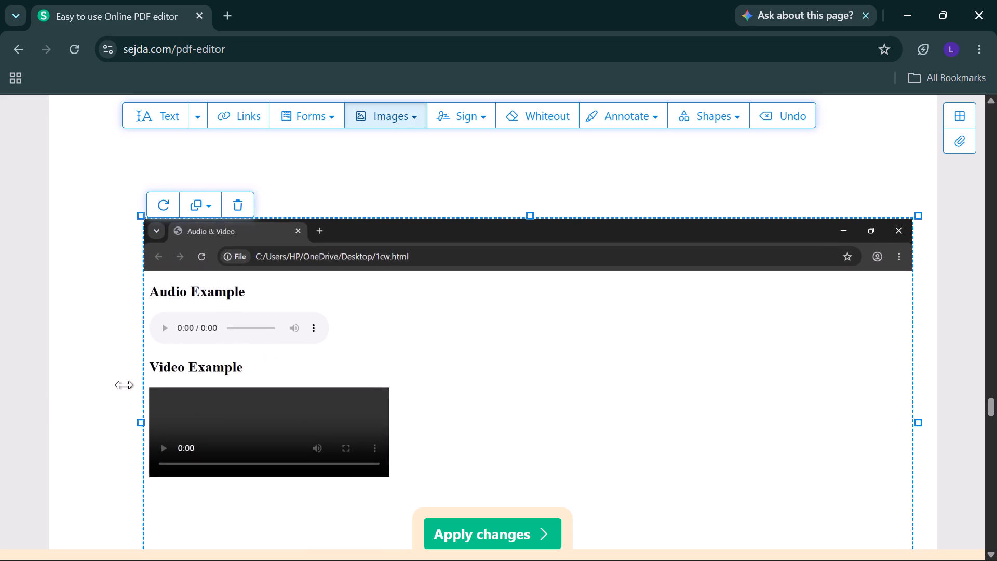
drag(124, 385, 61, 379)
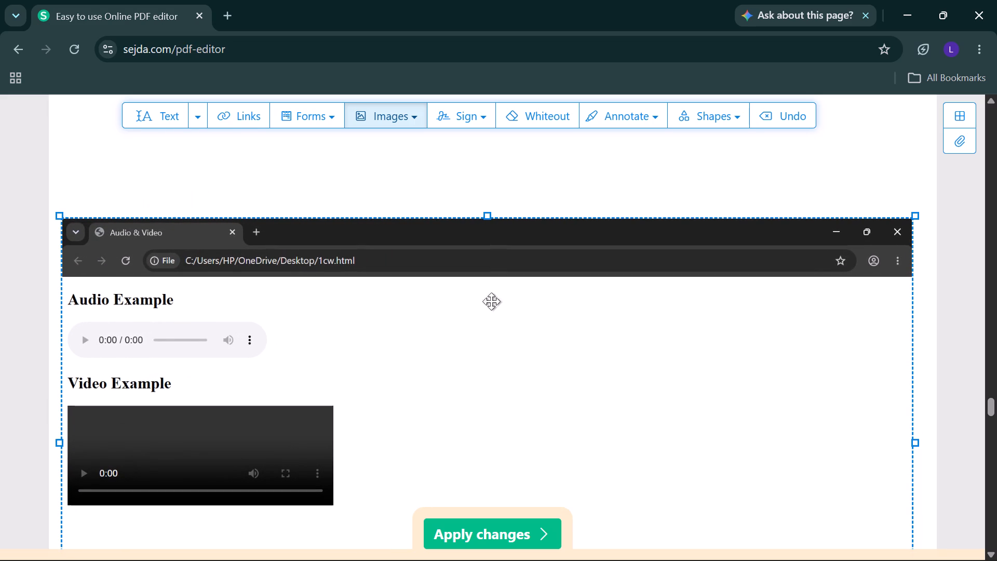
right_click(492, 317)
scroll(492, 317, down, 1)
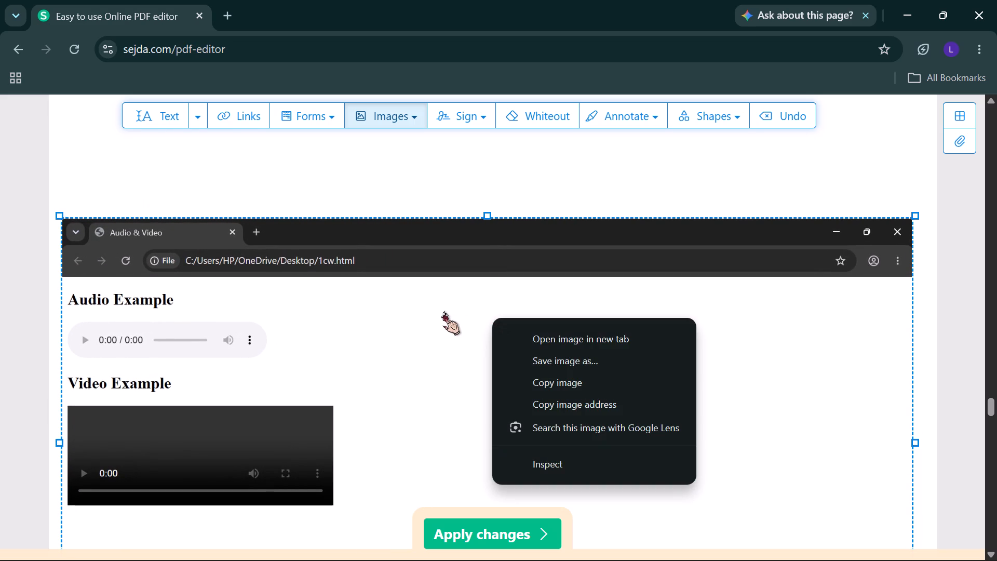
scroll(443, 312, down, 6)
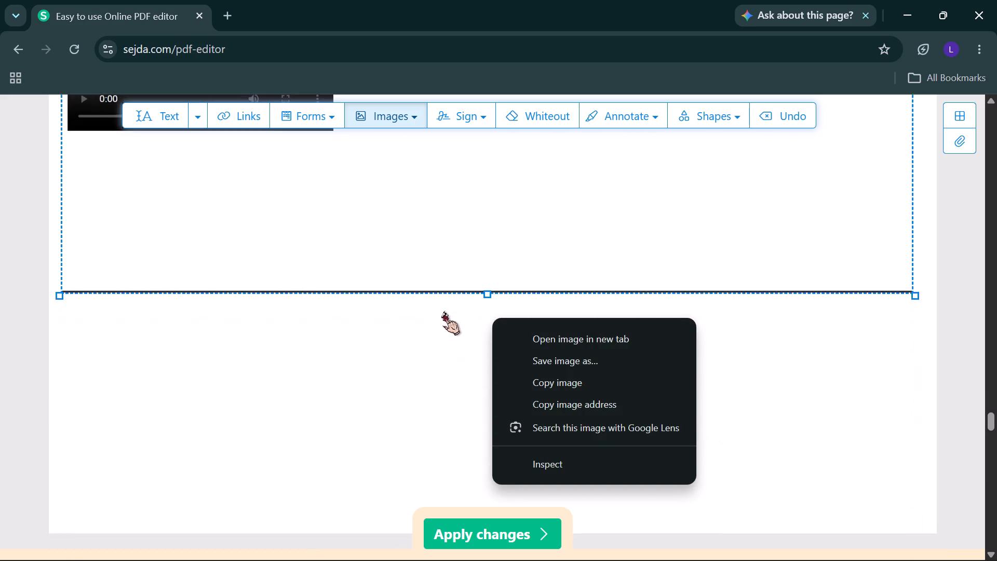
scroll(443, 312, up, 2)
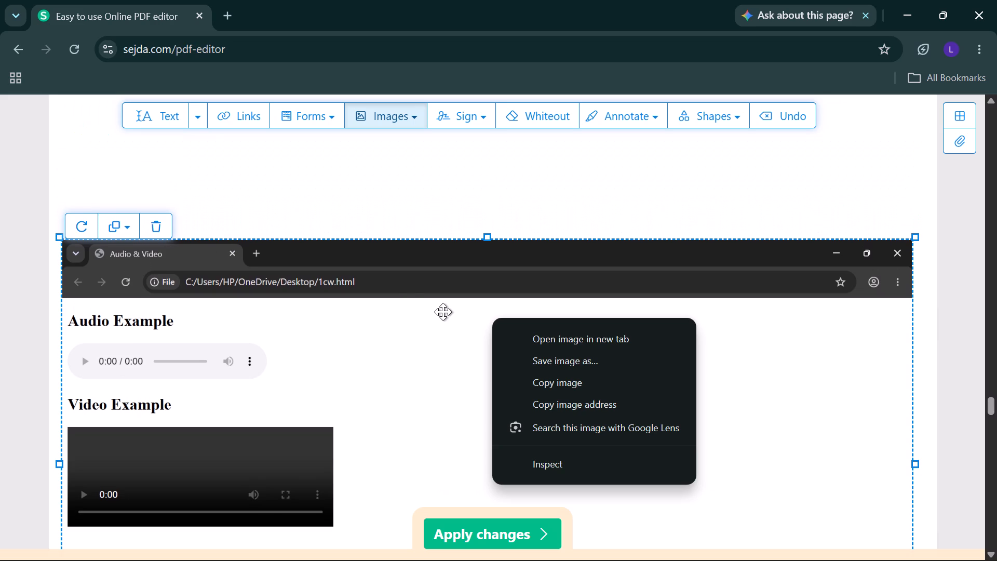
click(913, 460)
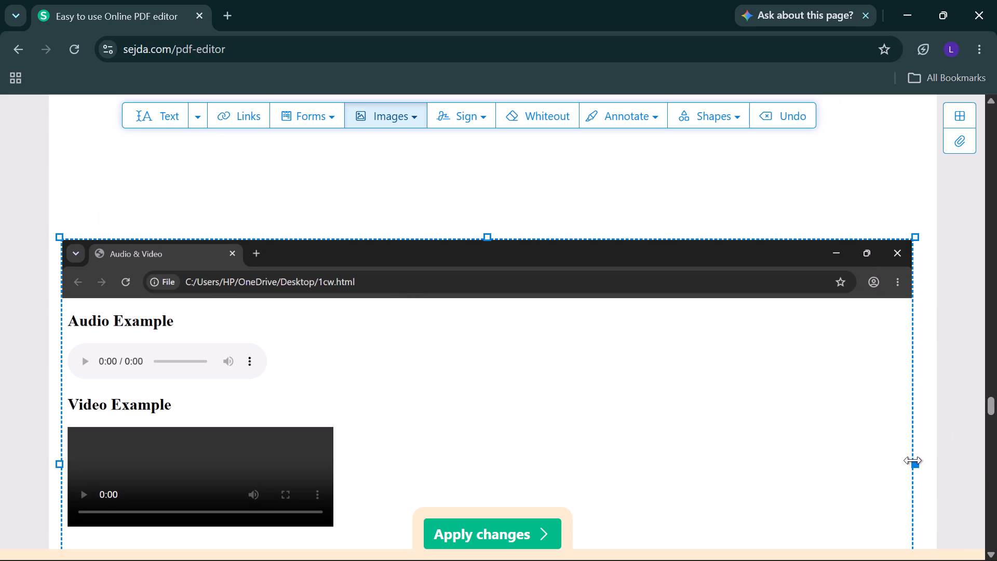
drag(913, 460, 925, 461)
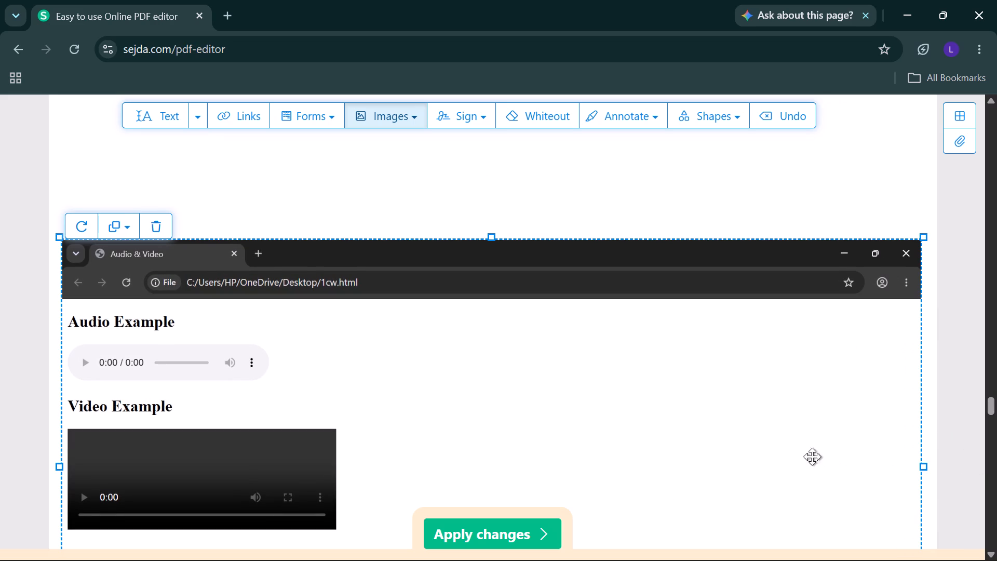
Move the enlarged Audio & Video screenshot up, closer to the "PRACTICAL 13: OUTPUT" heading.
scroll(676, 447, up, 1)
scroll(676, 447, left, 1)
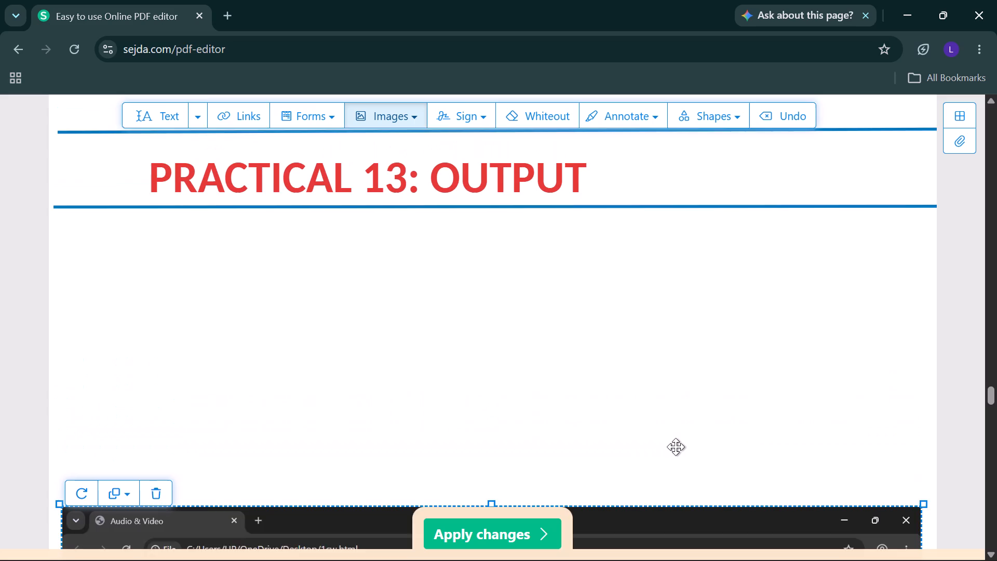
scroll(676, 447, left, 1)
drag(613, 527, 618, 407)
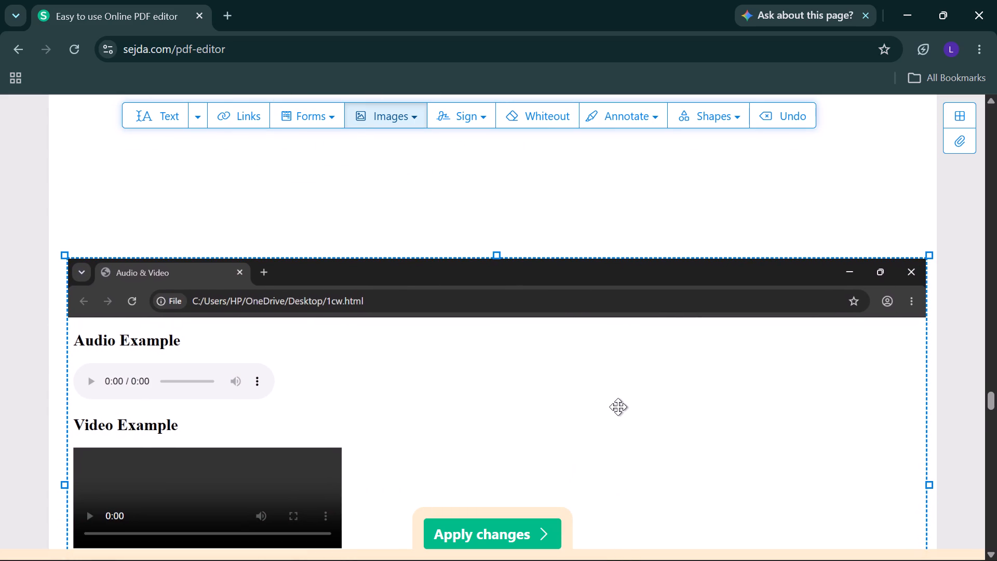
scroll(618, 407, up, 2)
Draw a full-width, nearly horizontal divider line just above the "Practical 14" heading on page 7.
scroll(618, 407, down, 1)
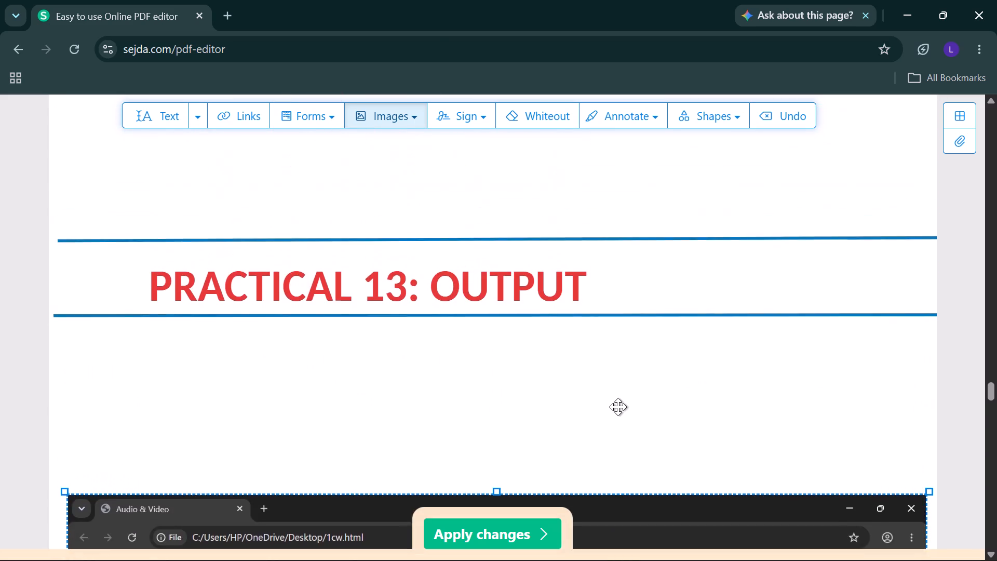
scroll(618, 407, down, 4)
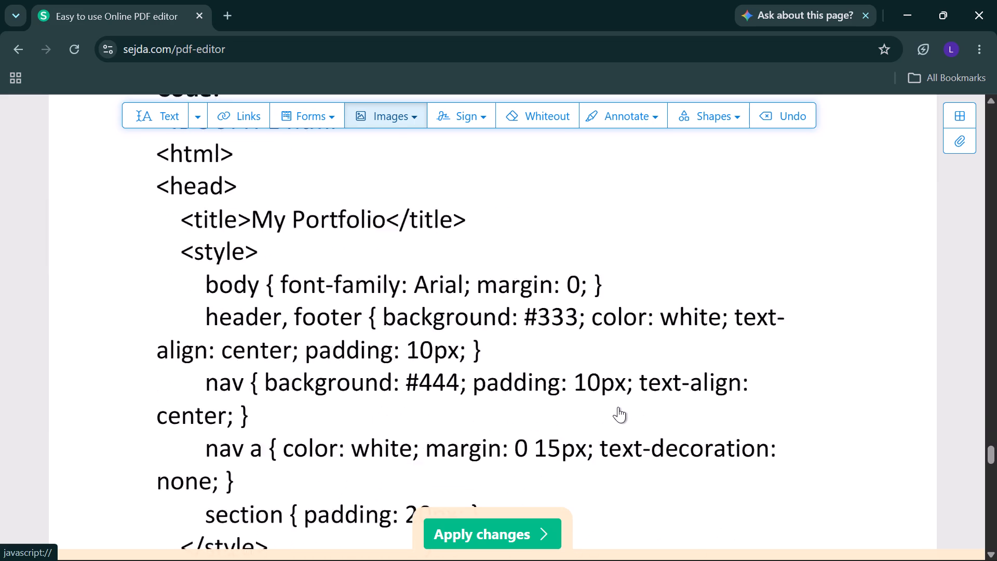
scroll(618, 407, down, 1)
scroll(618, 407, up, 3)
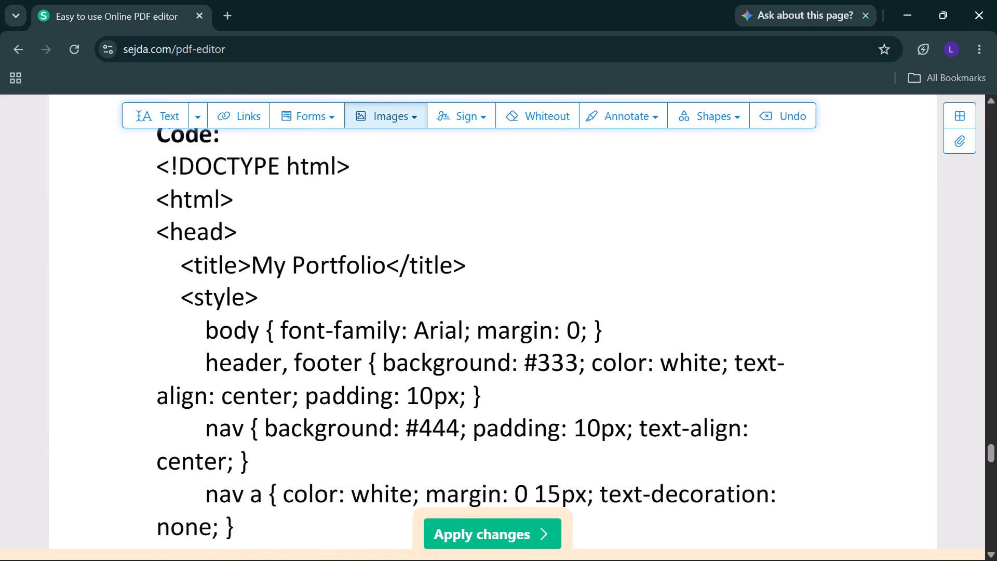
scroll(618, 407, up, 5)
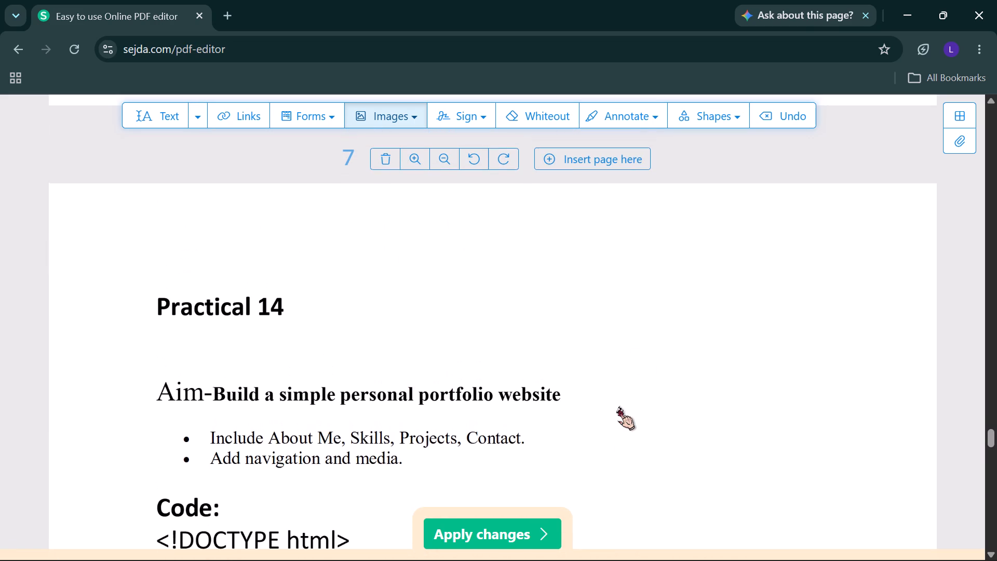
click(643, 109)
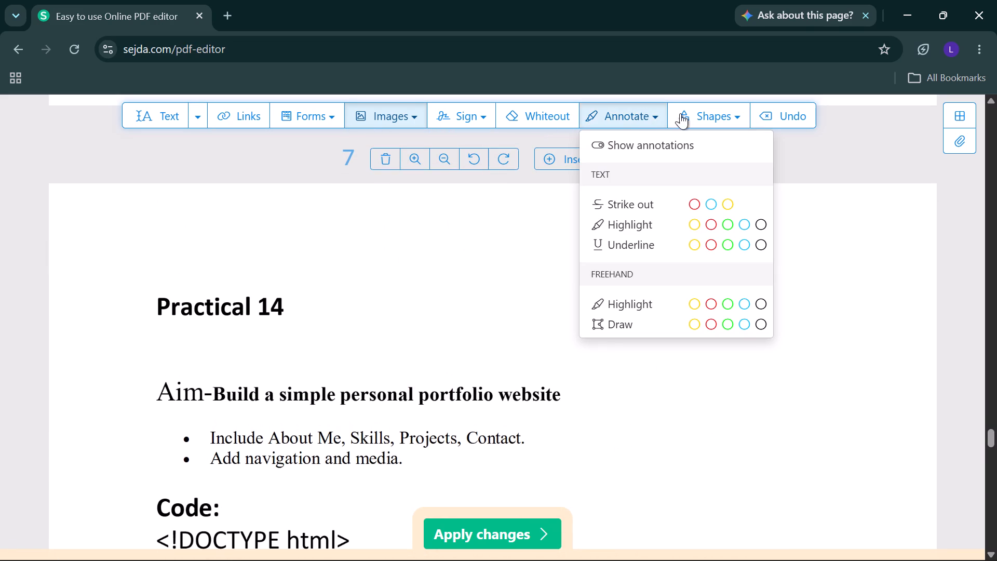
click(709, 111)
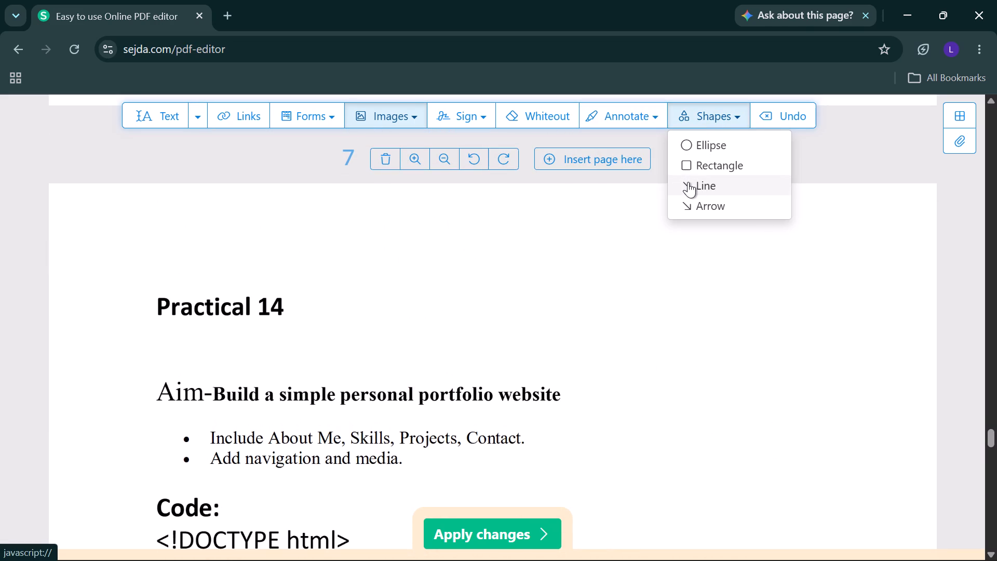
click(690, 180)
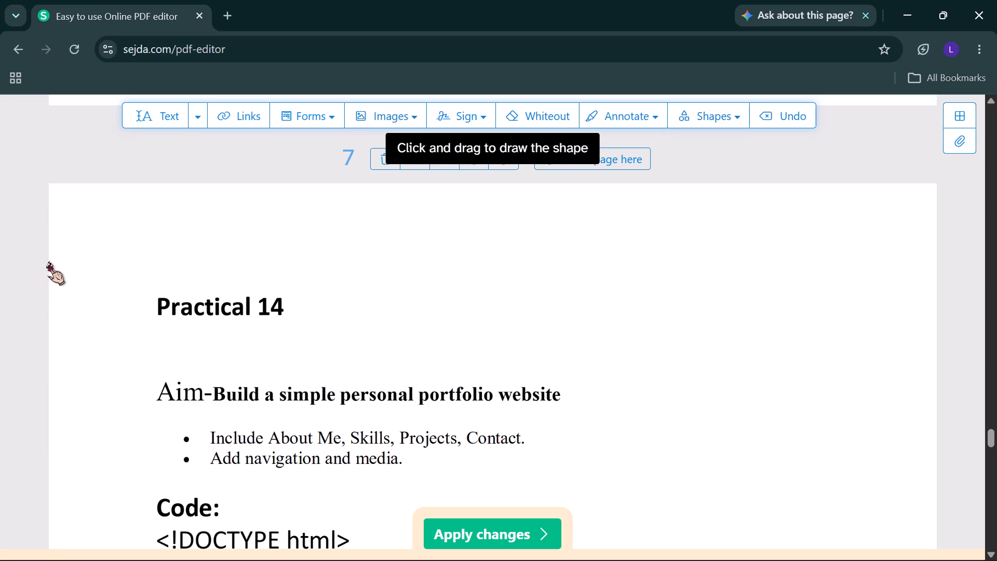
drag(48, 262, 52, 268)
drag(52, 268, 111, 274)
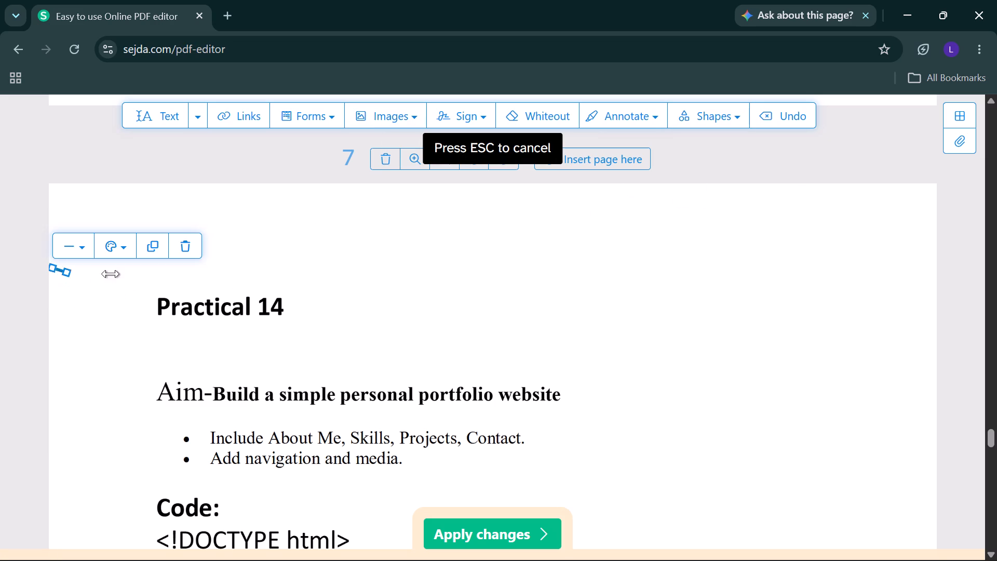
drag(111, 274, 936, 264)
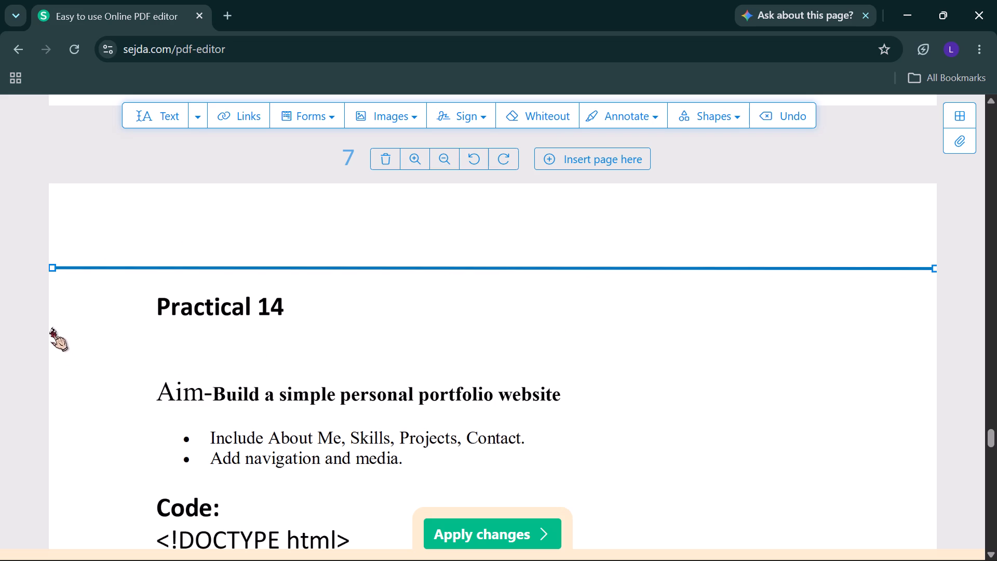
Draw a second full-width, nearly horizontal divider line just below the "Practical 14" heading.
drag(50, 326, 592, 170)
drag(592, 170, 705, 109)
click(705, 109)
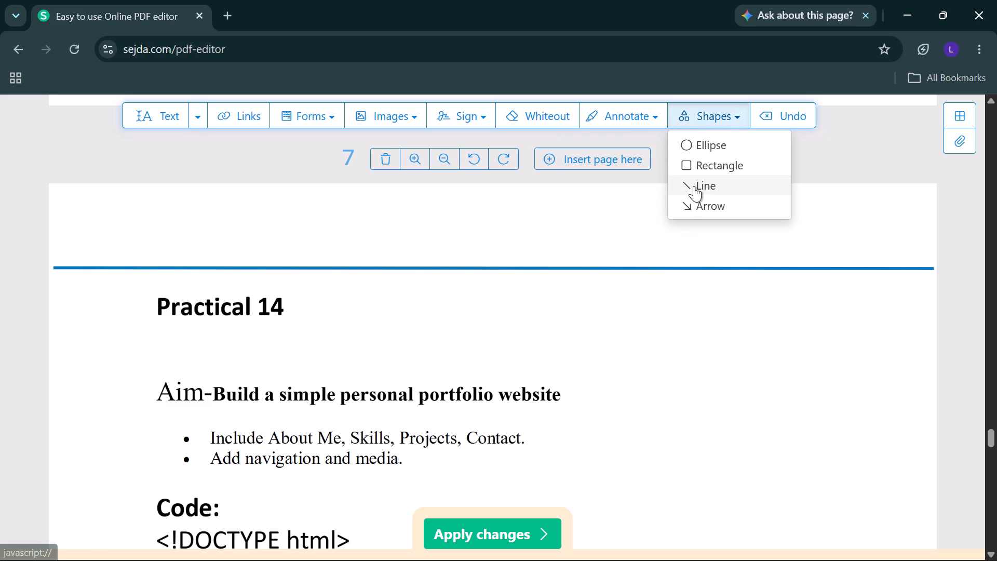
click(694, 186)
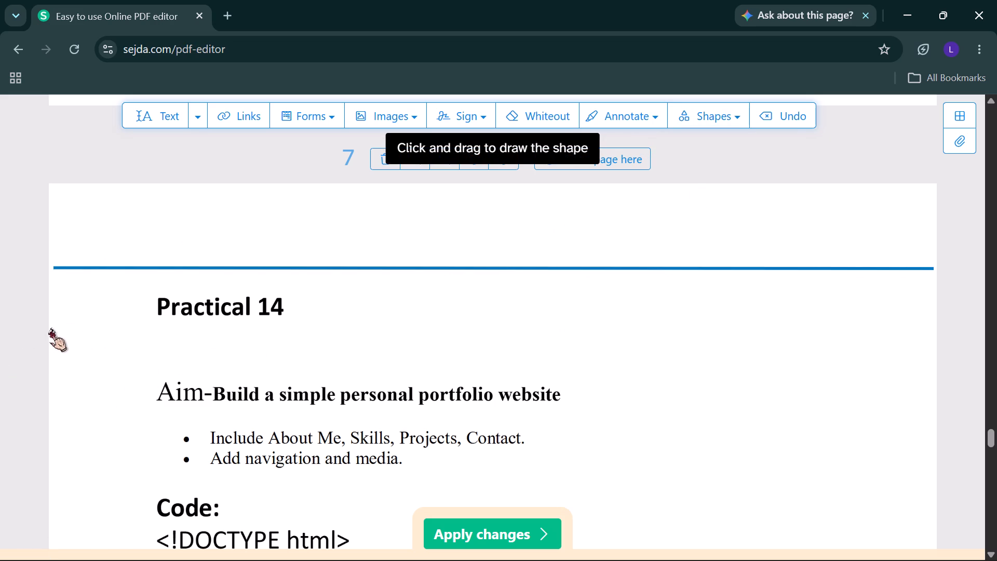
drag(50, 328, 896, 317)
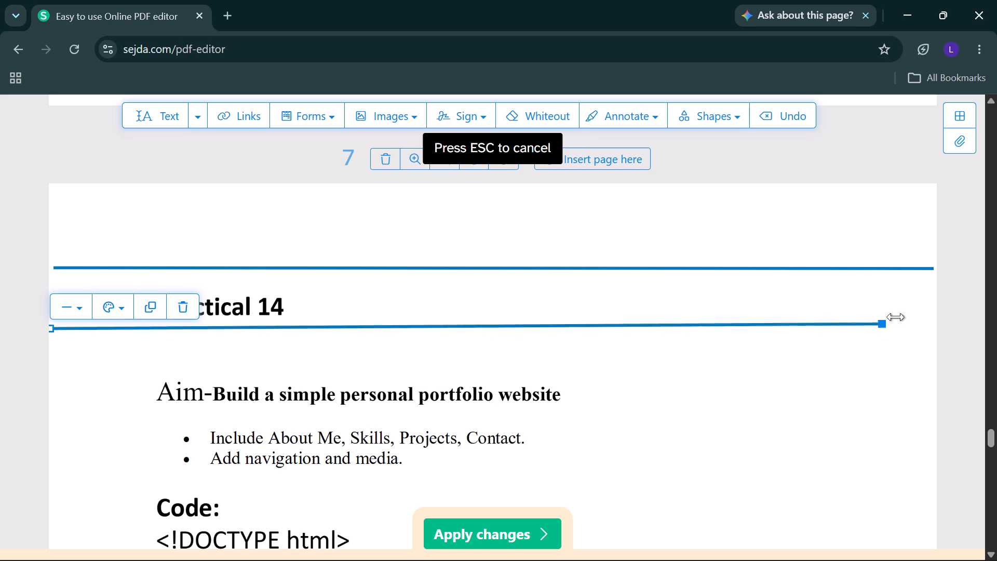
drag(896, 317, 936, 326)
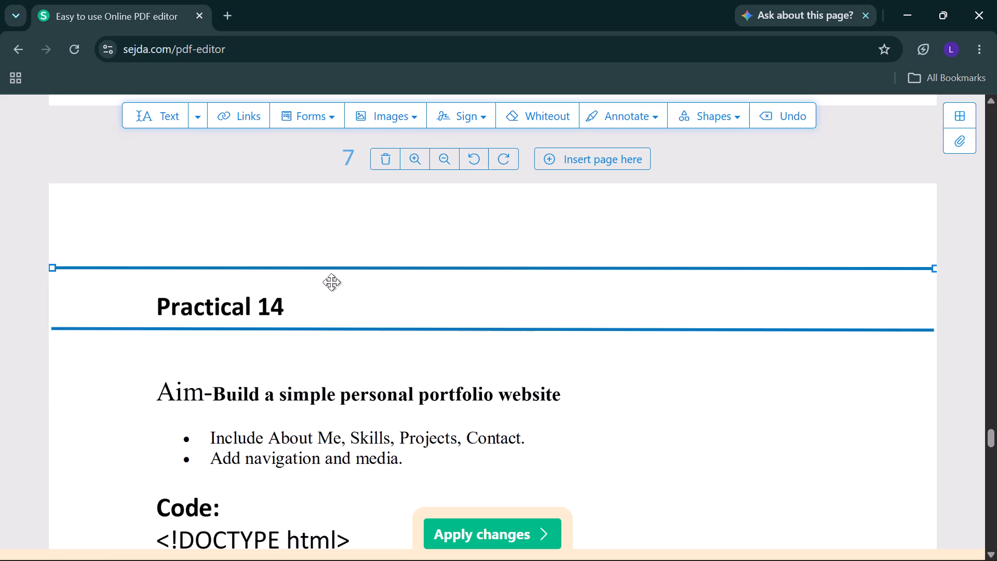
Draw a short arrow pointing at the "Code:" heading of Practical 14 and align it vertically with that heading.
click(718, 111)
click(683, 208)
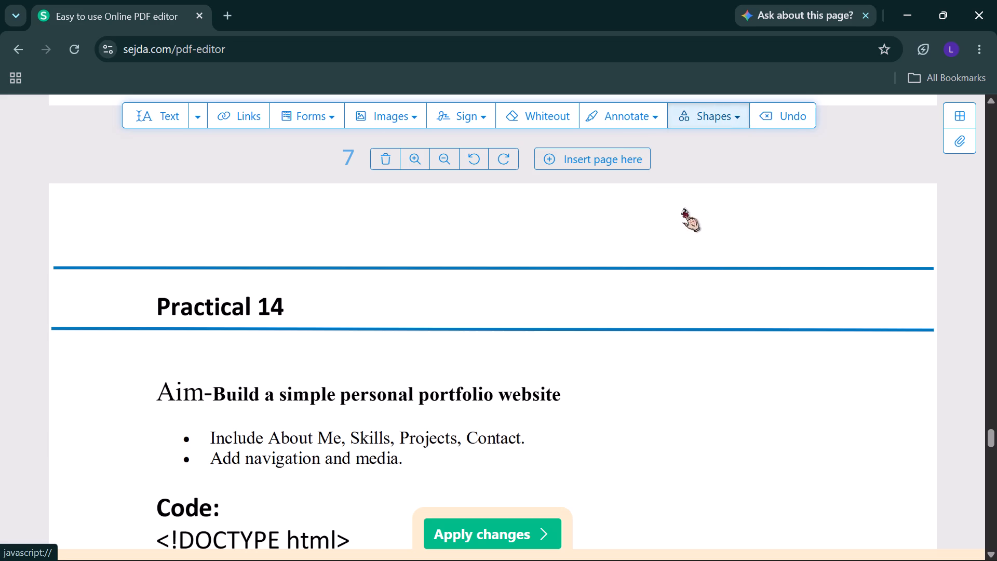
scroll(174, 483, down, 1)
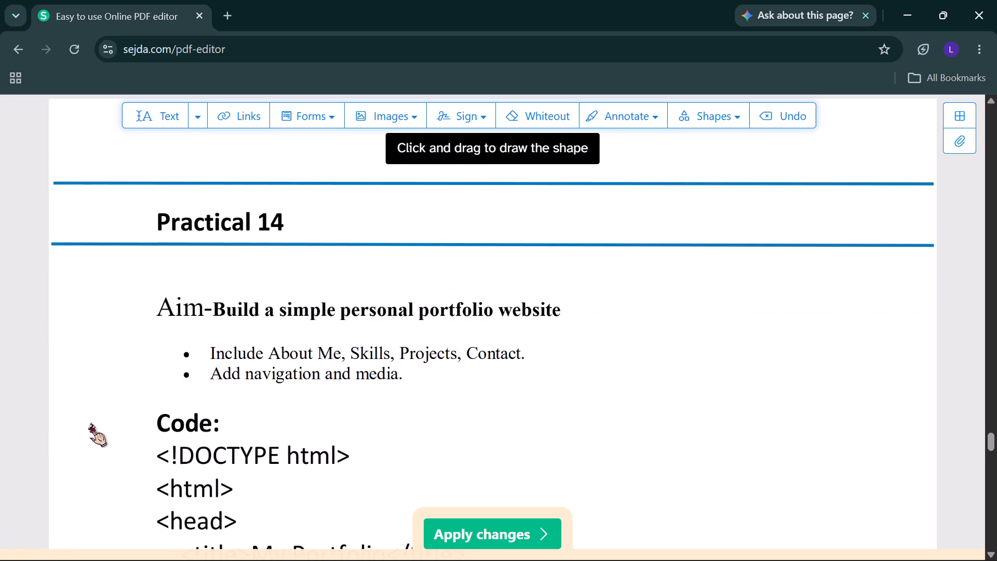
drag(90, 421, 128, 408)
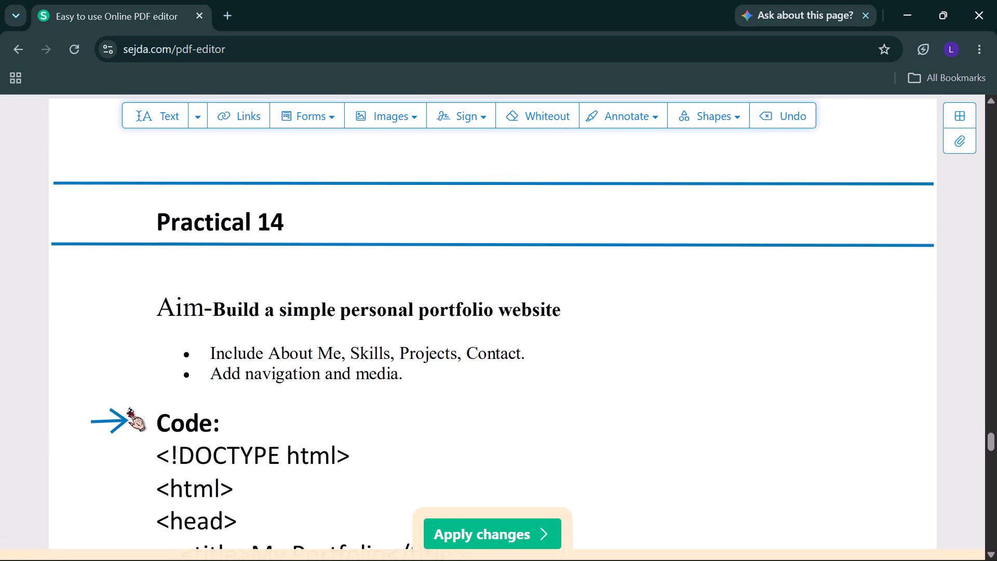
drag(110, 420, 110, 429)
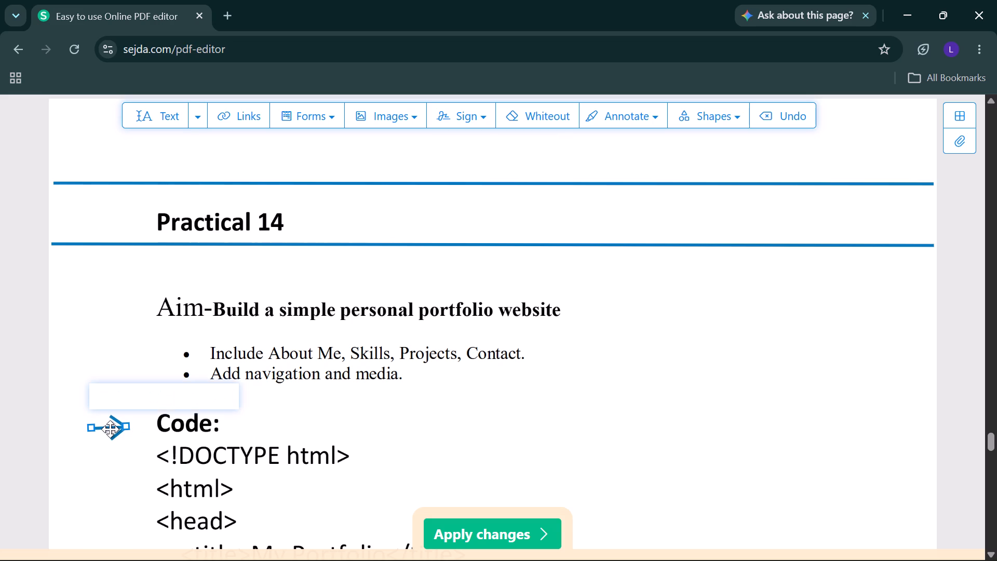
Insert a blank page at the end of the document, after the Practical 14 code, and go to its top.
scroll(211, 430, down, 6)
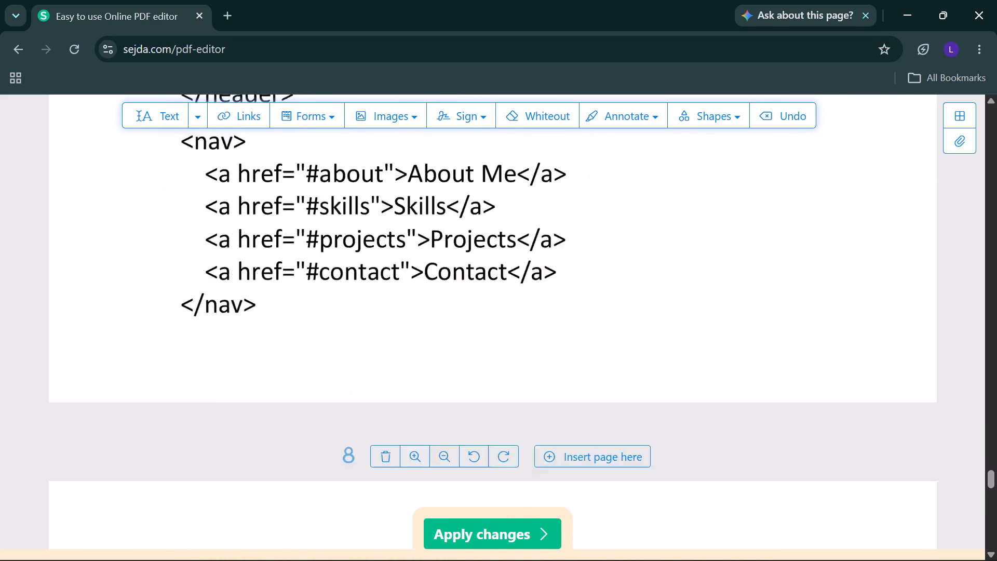
scroll(211, 430, down, 4)
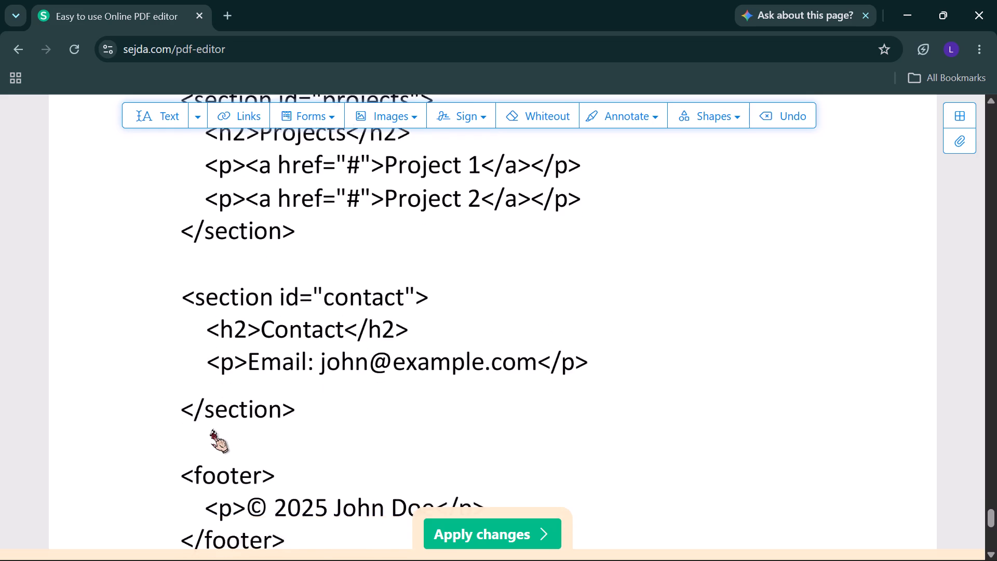
scroll(211, 430, down, 3)
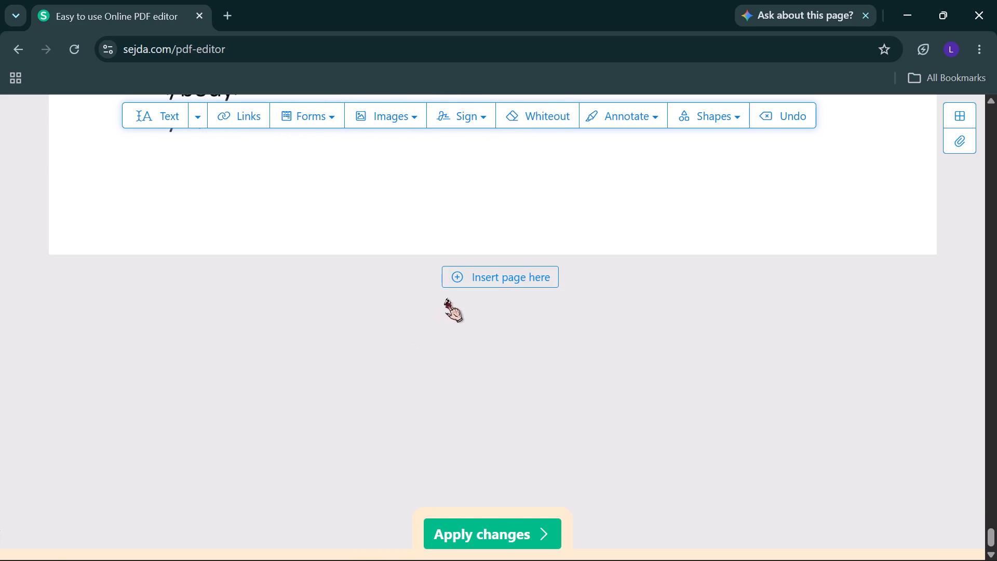
click(455, 278)
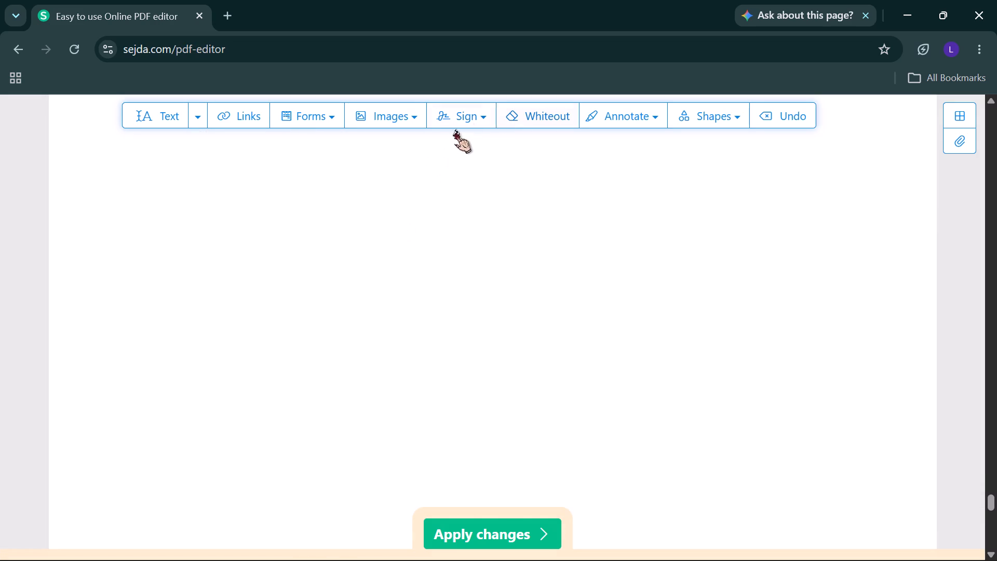
scroll(338, 196, up, 3)
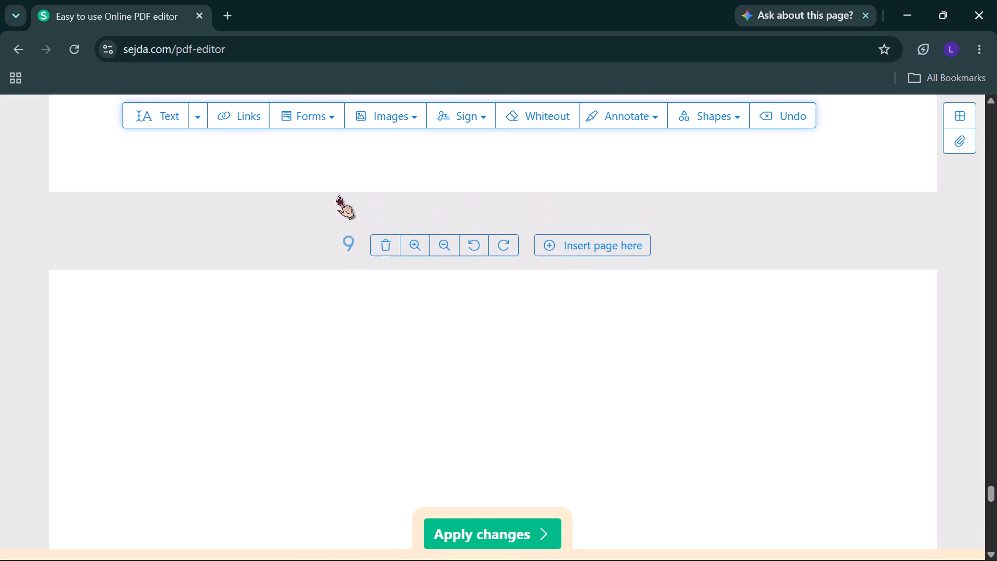
click(137, 350)
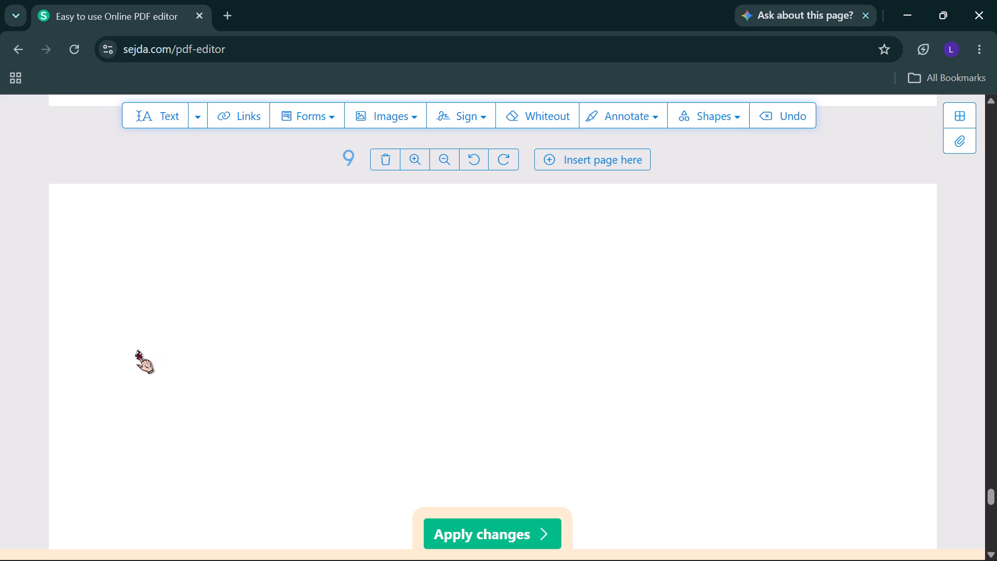
Add the heading text "PRACTICAL 14: OUTPUT" near the top of blank page 9.
click(150, 115)
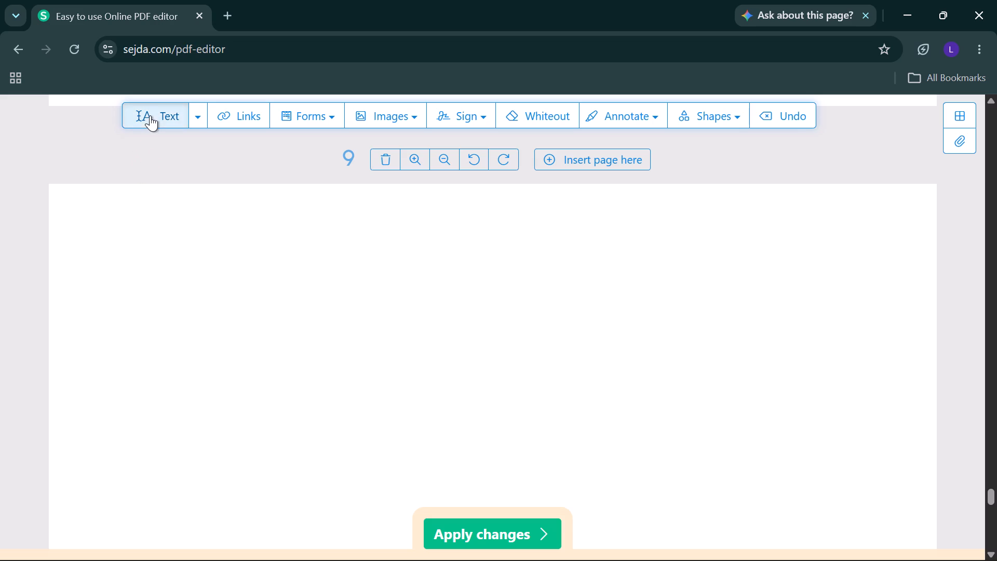
click(145, 310)
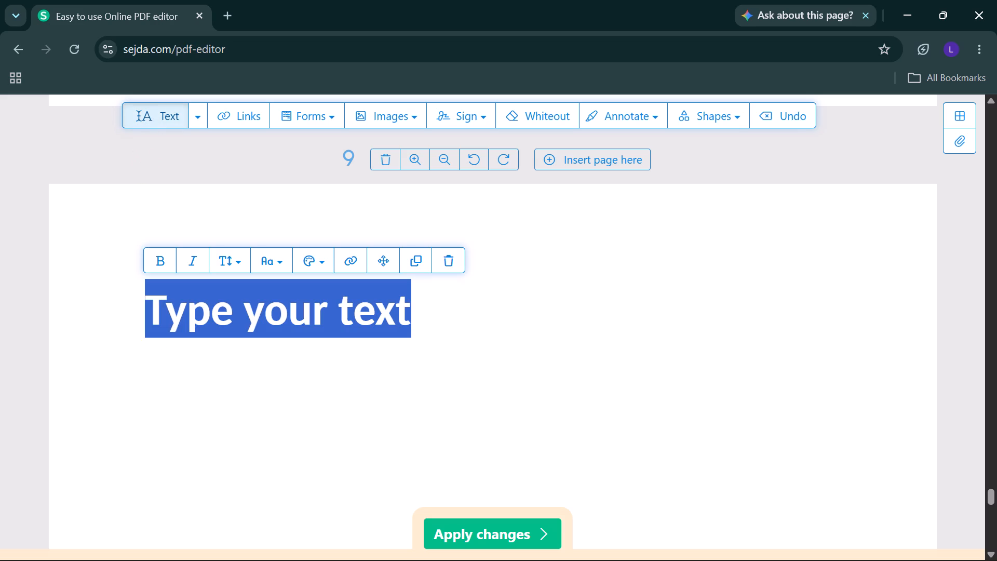
key(BackSpace)
text(PRACTICAL)
key(space)
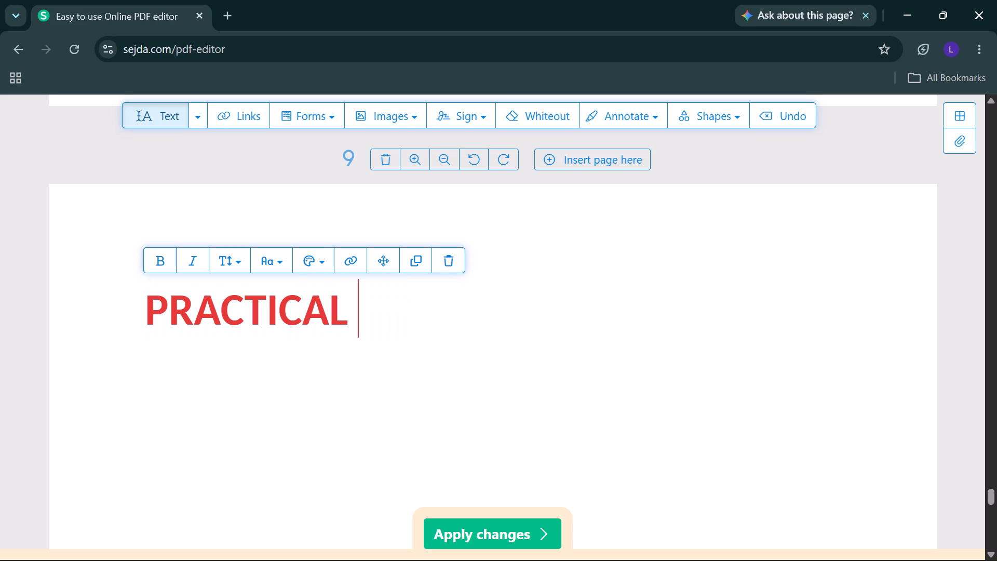
text(14)
key(shift+colon)
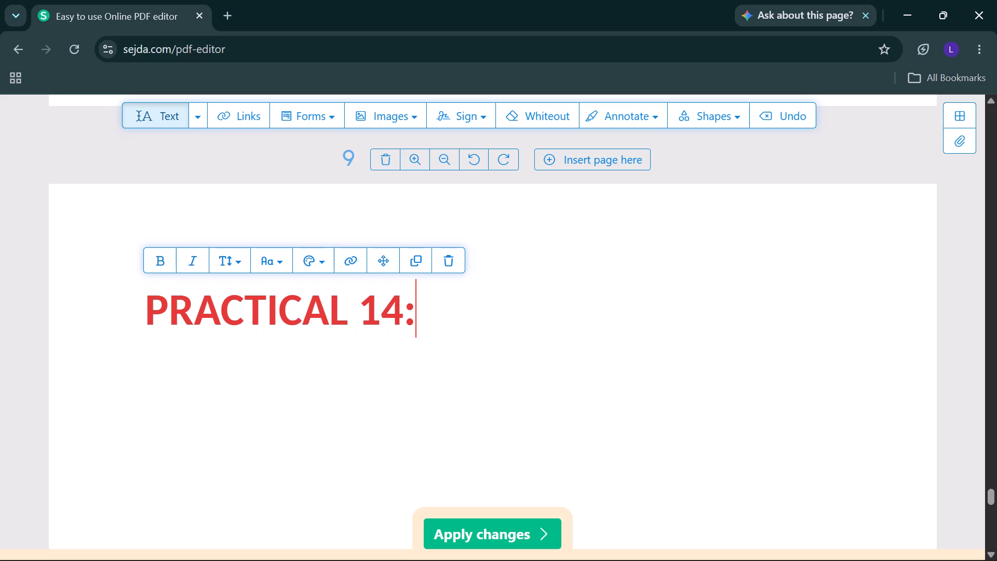
text(OUTP)
text(UT)
key(Left)
key(Left)
key(Left)
key(Left)
key(Left)
key(Left)
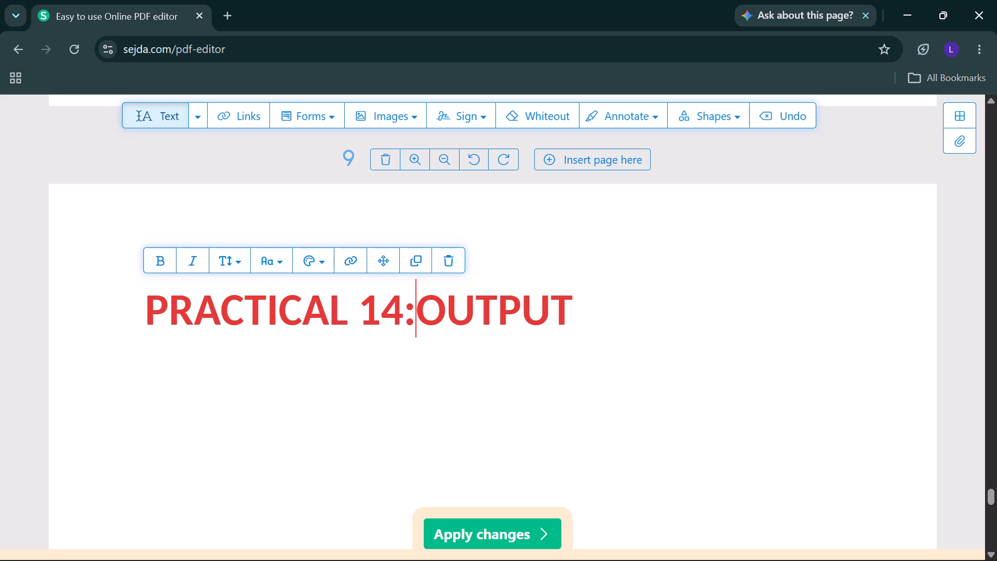
key(space)
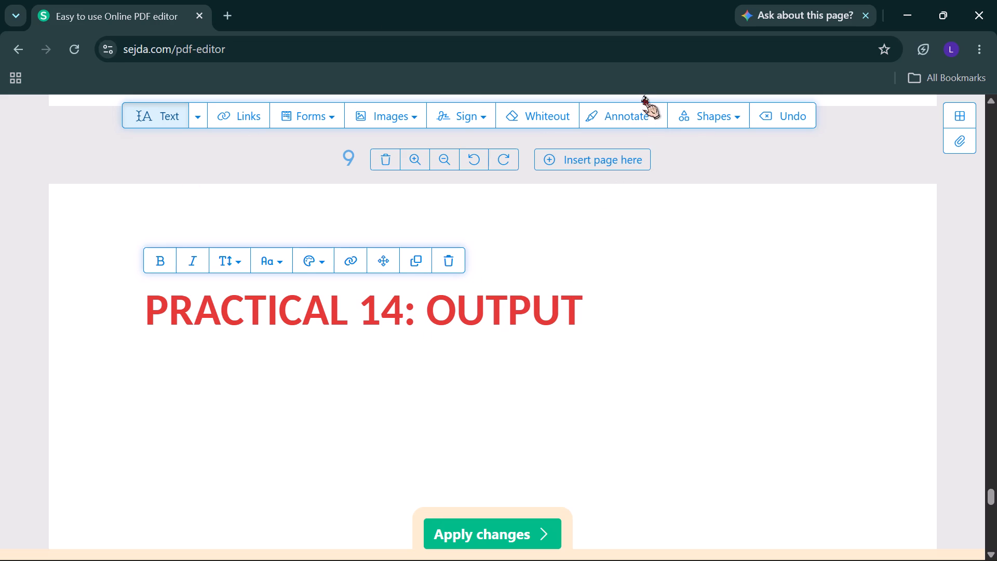
Draw a full-width, nearly horizontal divider line just above the "PRACTICAL 14: OUTPUT" heading.
click(709, 116)
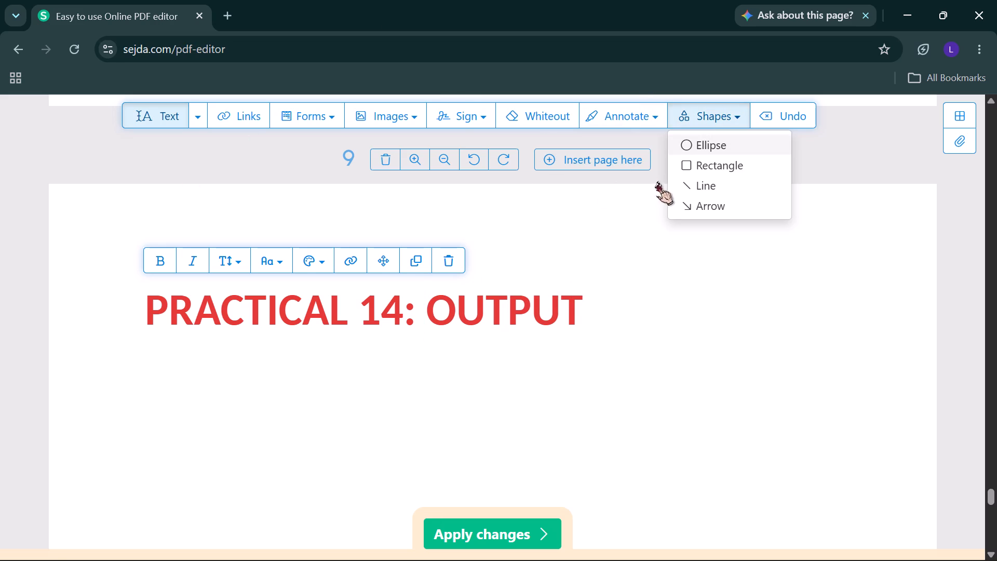
click(689, 185)
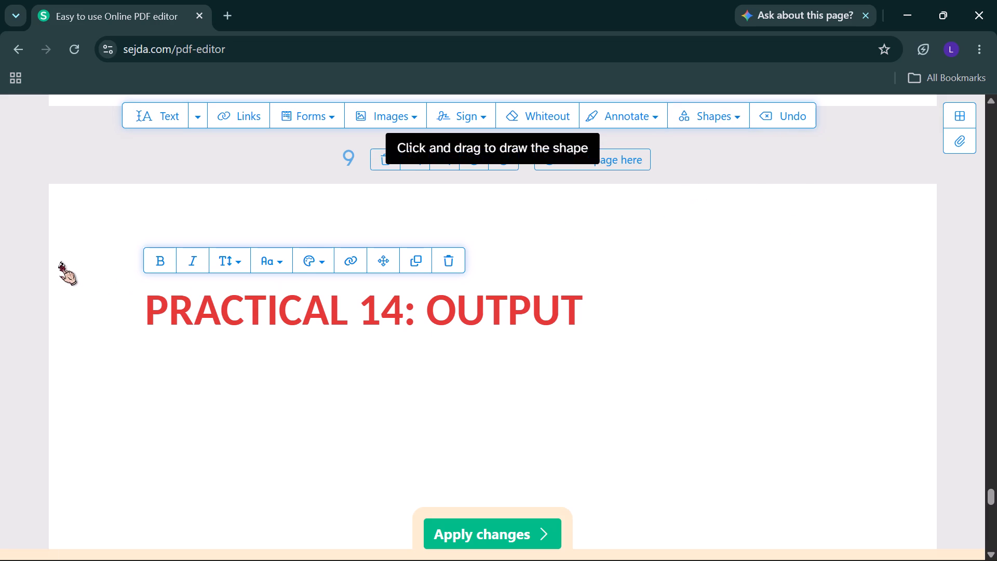
drag(51, 262, 260, 261)
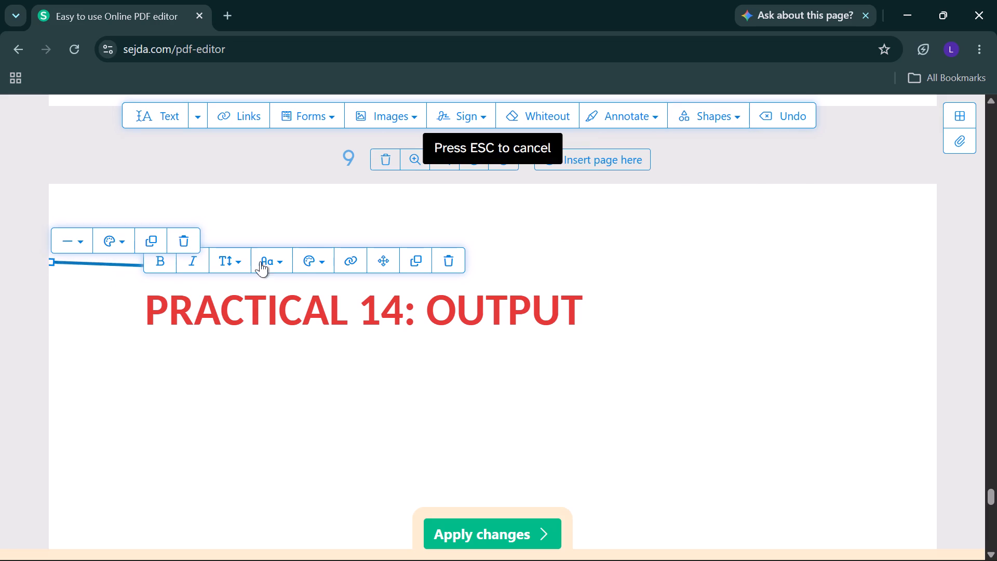
drag(260, 261, 996, 263)
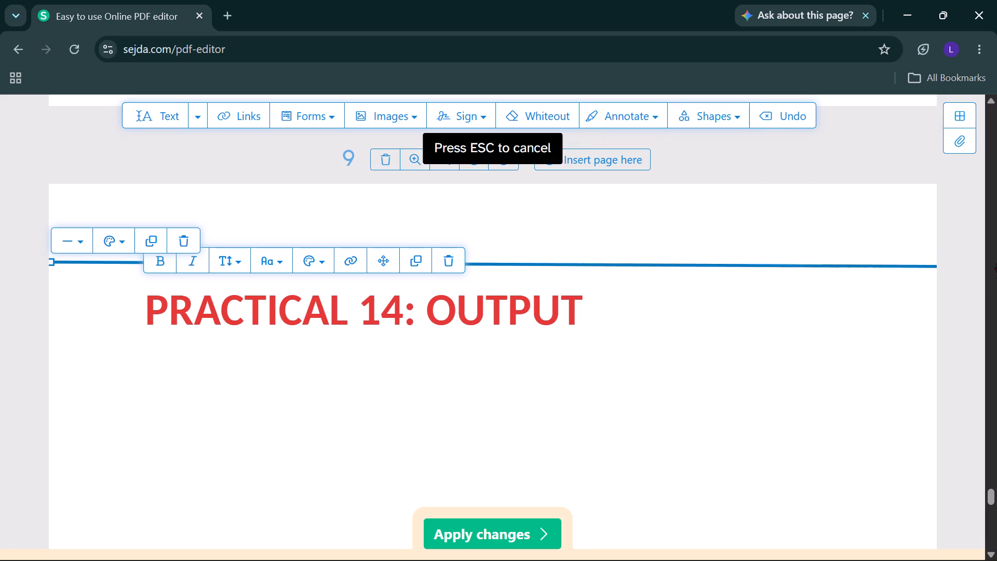
drag(996, 263, 939, 261)
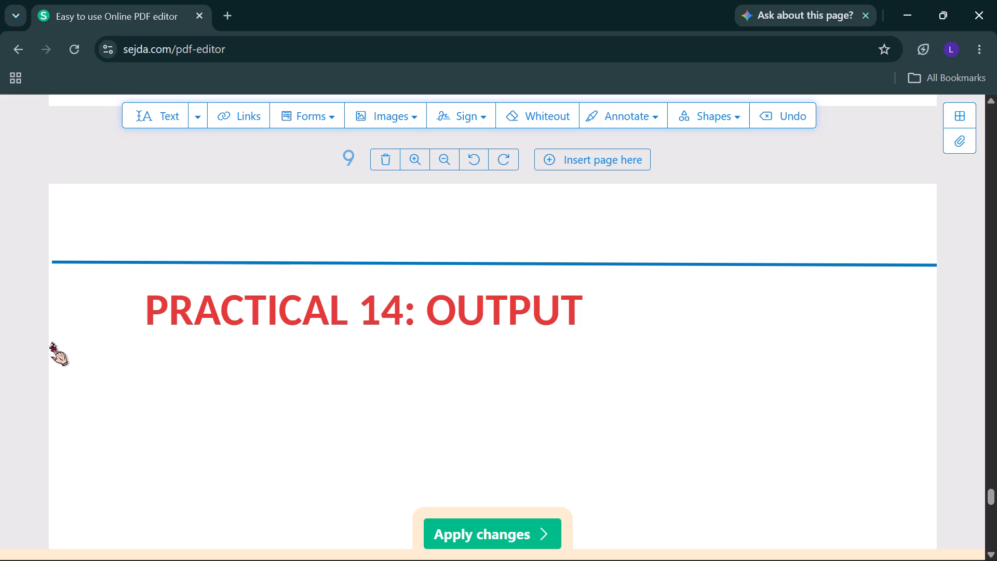
Draw a second full-width, nearly horizontal divider line just below the "PRACTICAL 14: OUTPUT" heading.
drag(51, 342, 797, 77)
drag(797, 77, 720, 107)
click(720, 107)
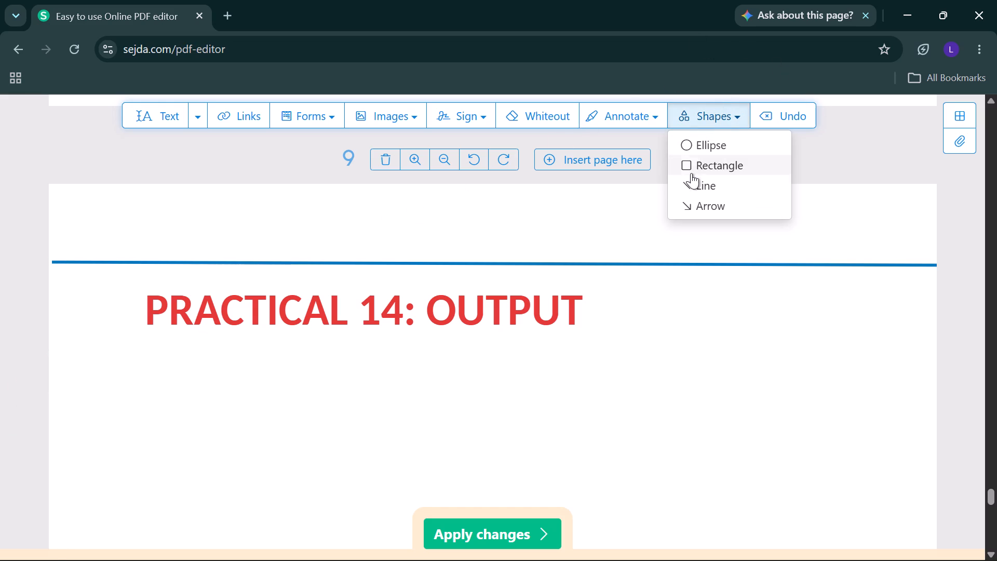
click(691, 180)
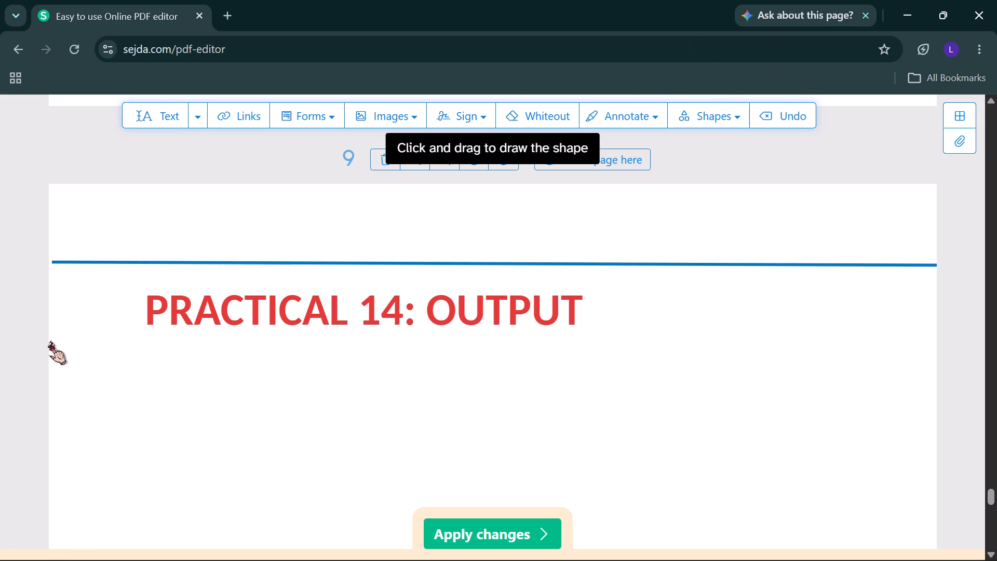
drag(49, 341, 950, 334)
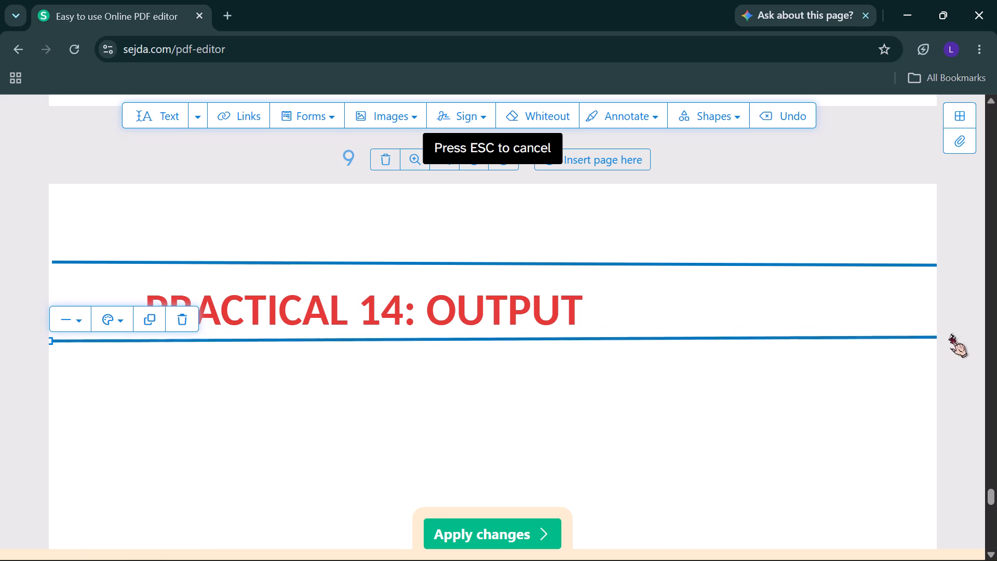
drag(950, 334, 996, 339)
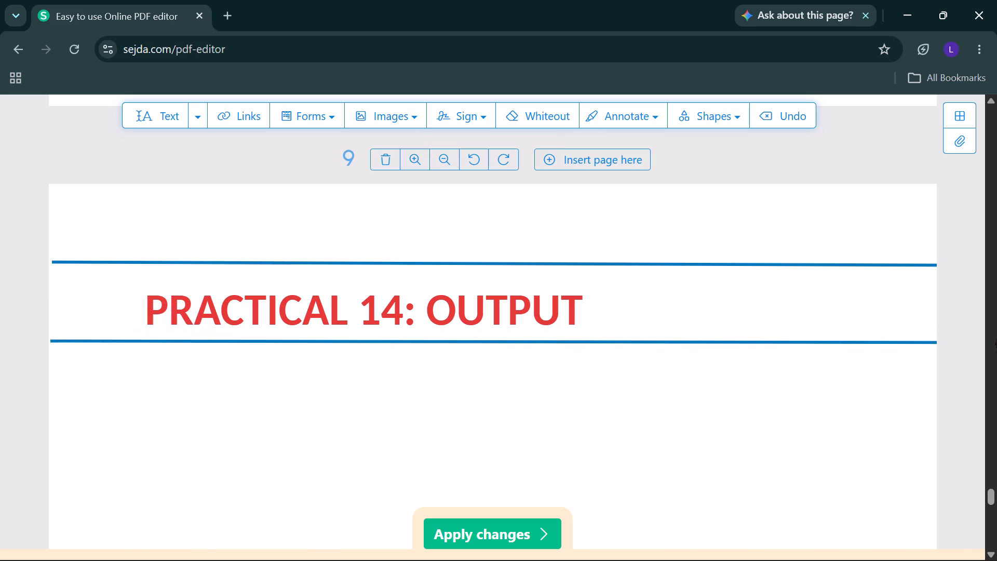
scroll(324, 403, down, 1)
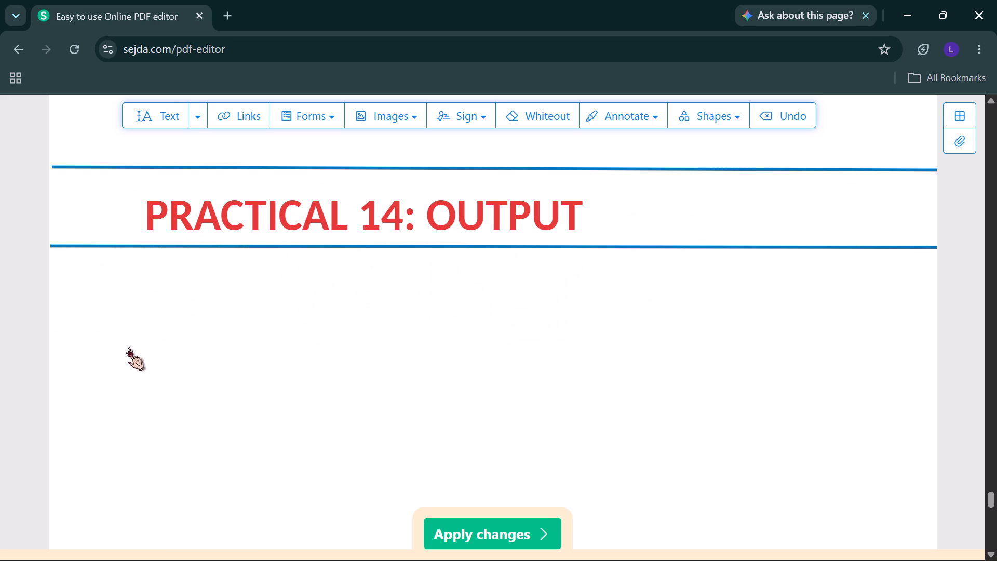
click(401, 124)
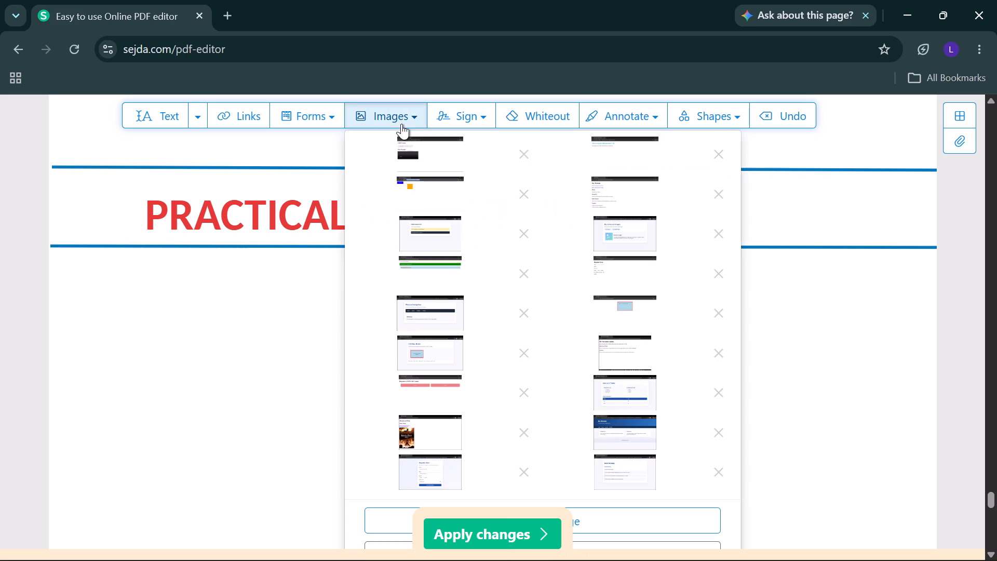
click(617, 519)
scroll(282, 207, left, 6)
scroll(282, 207, down, 3)
scroll(282, 207, left, 12)
scroll(282, 207, down, 1)
scroll(282, 207, left, 4)
scroll(282, 207, down, 1)
scroll(282, 207, left, 3)
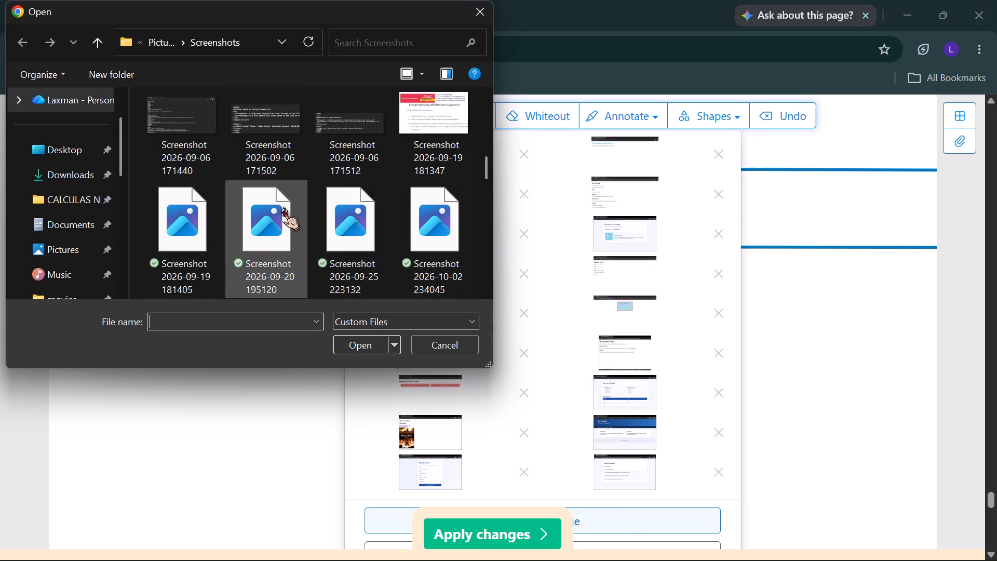
scroll(282, 207, left, 11)
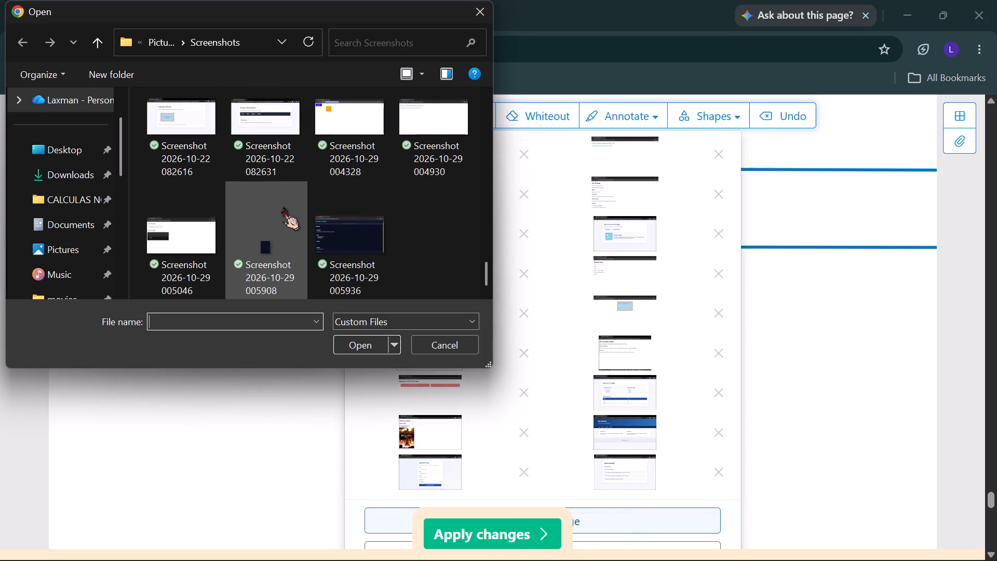
click(336, 253)
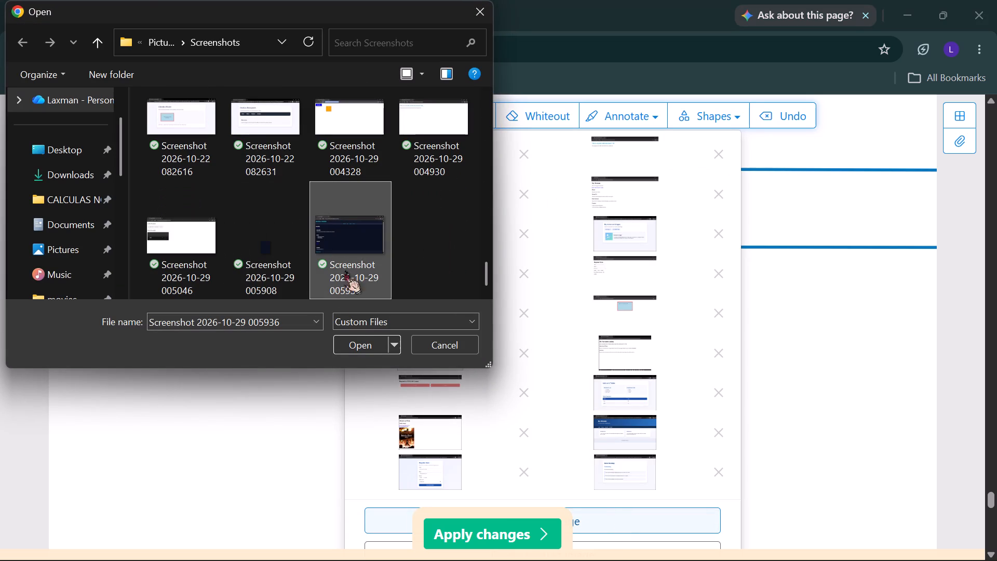
click(355, 332)
click(355, 342)
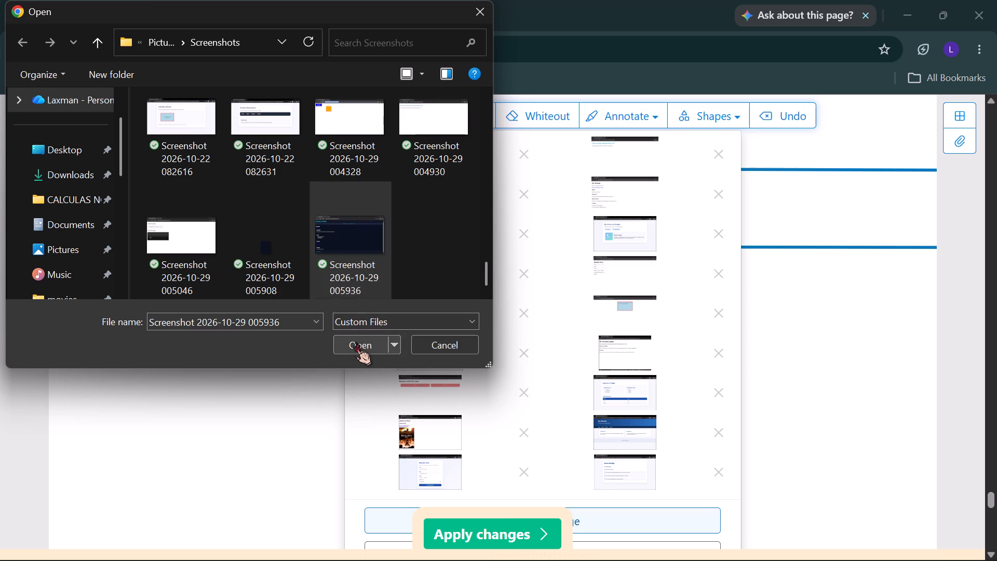
click(434, 446)
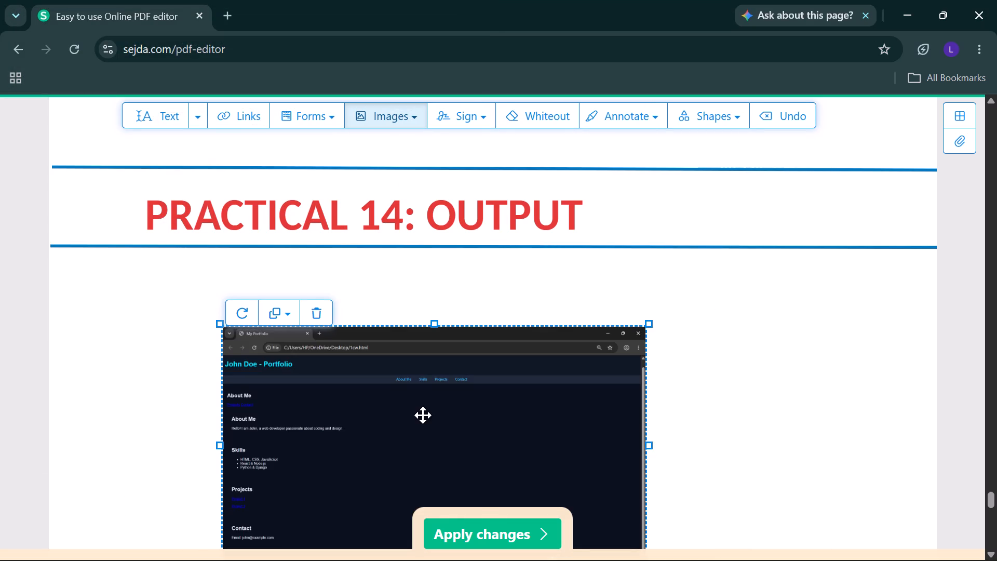
Enlarge the Practical 14 output screenshot on page 9 and extend it out to the page's left edge.
scroll(421, 410, down, 4)
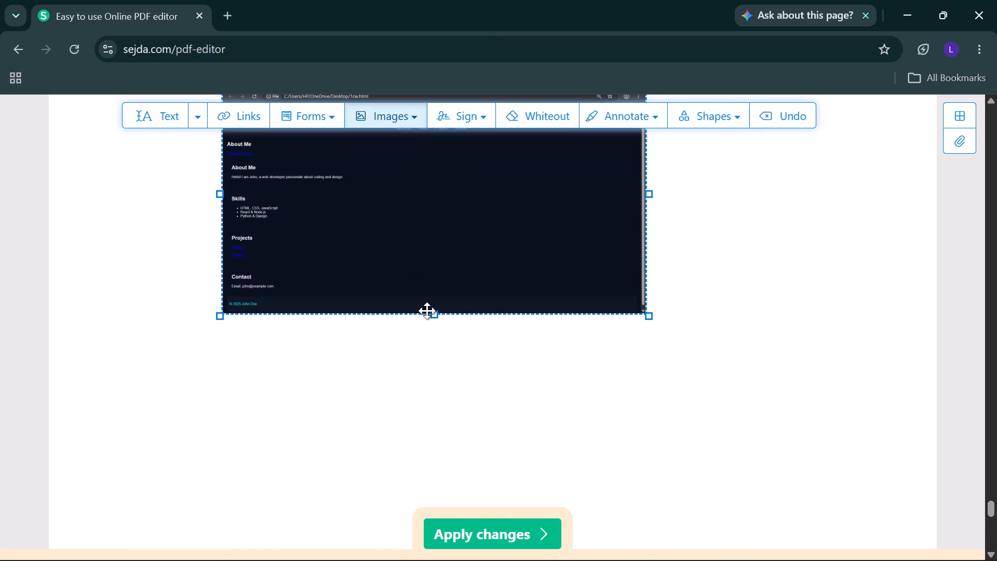
click(433, 318)
drag(433, 313, 413, 527)
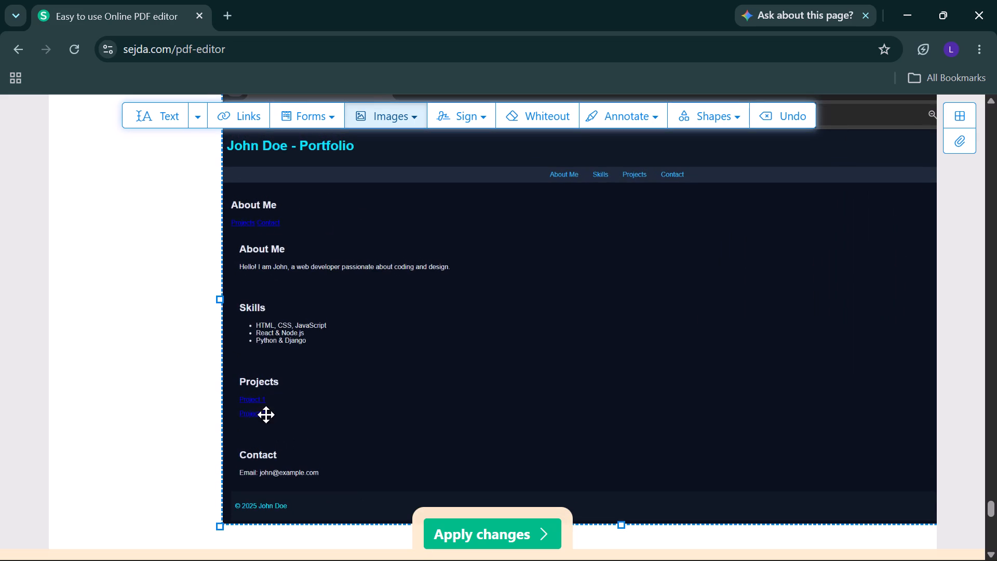
drag(223, 296, 134, 315)
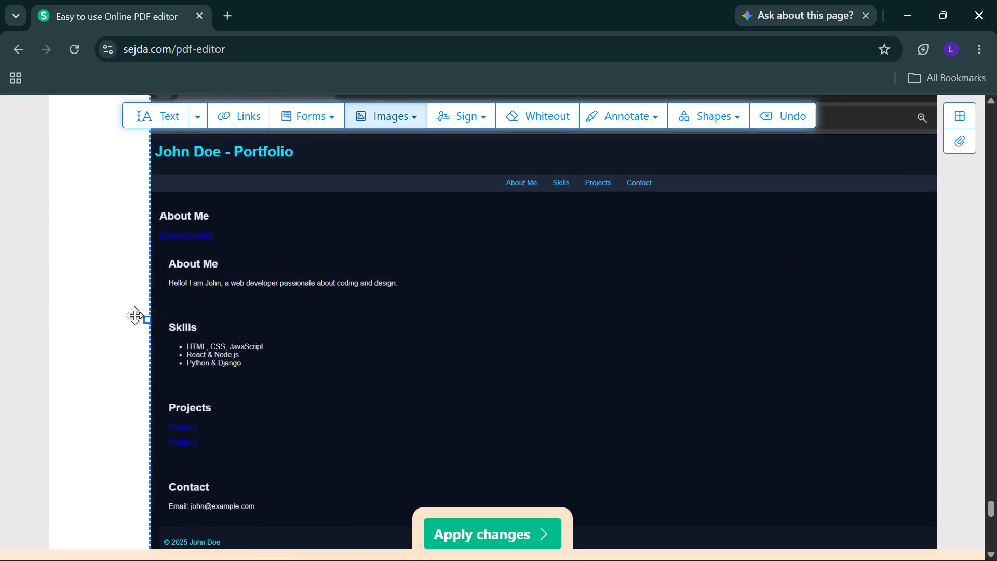
drag(134, 315, 53, 342)
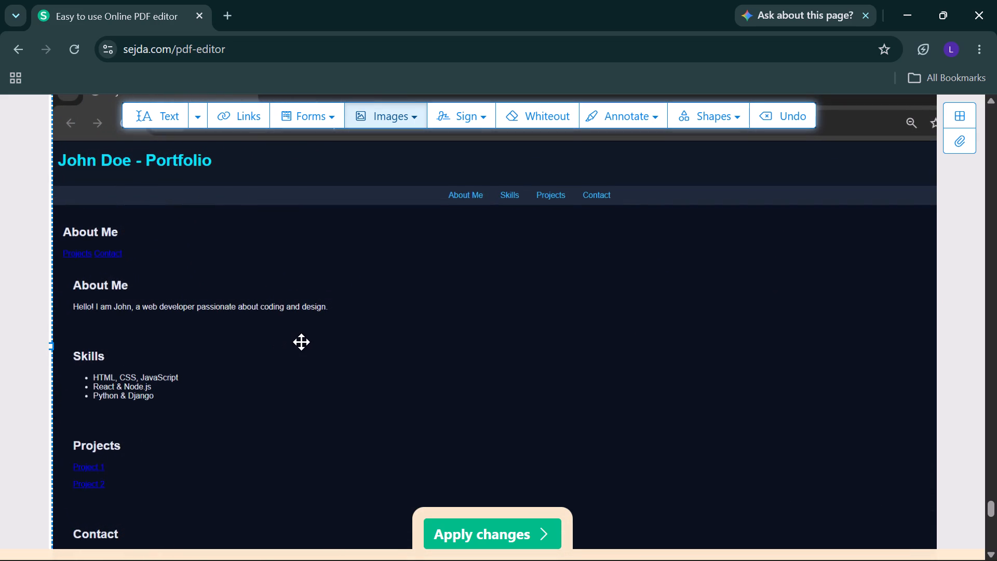
Reposition and resize the Practical 14 screenshot so it fits inside page 9 at nearly full page width.
scroll(301, 342, left, 2)
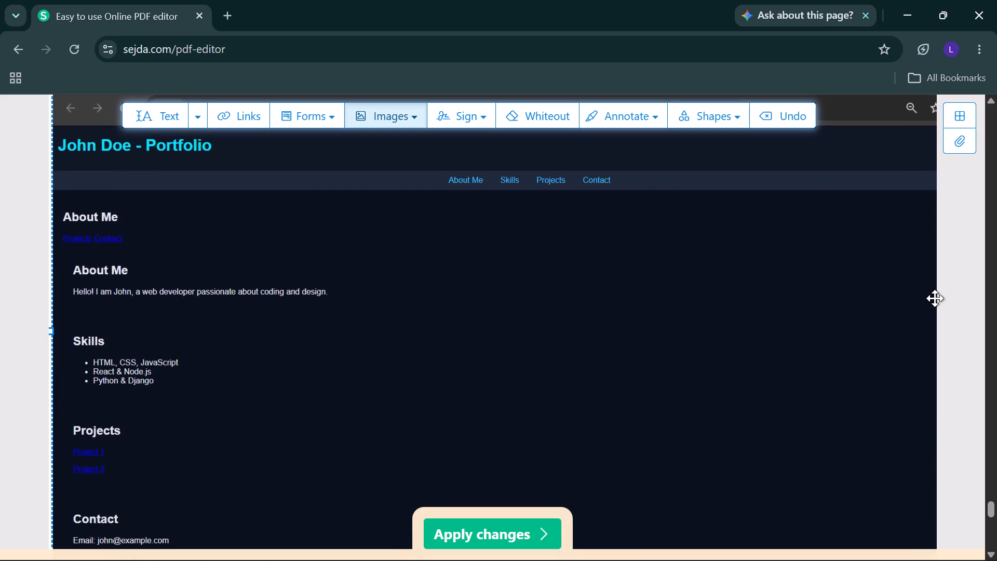
drag(935, 298, 793, 301)
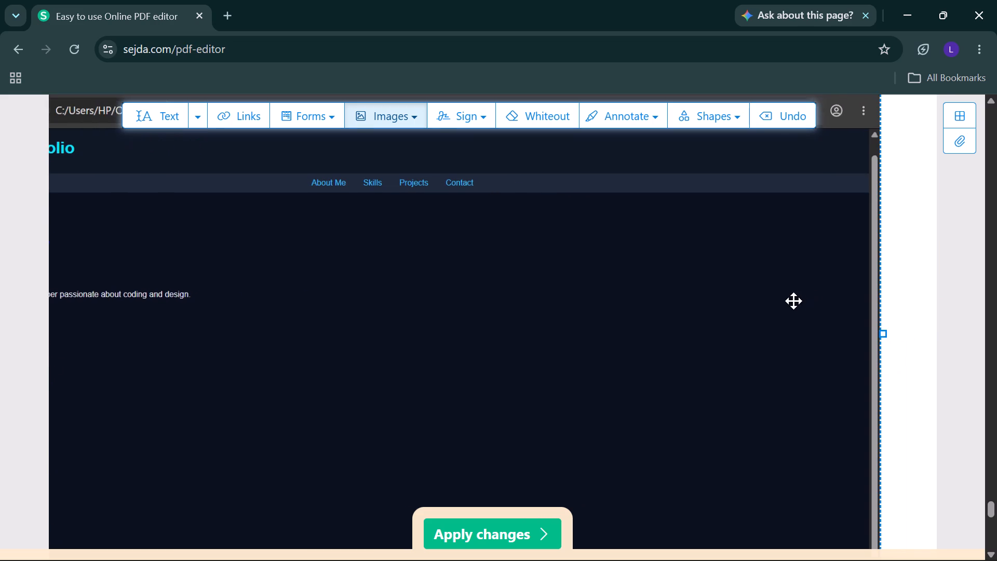
drag(793, 301, 785, 301)
drag(871, 336, 821, 340)
drag(560, 312, 663, 311)
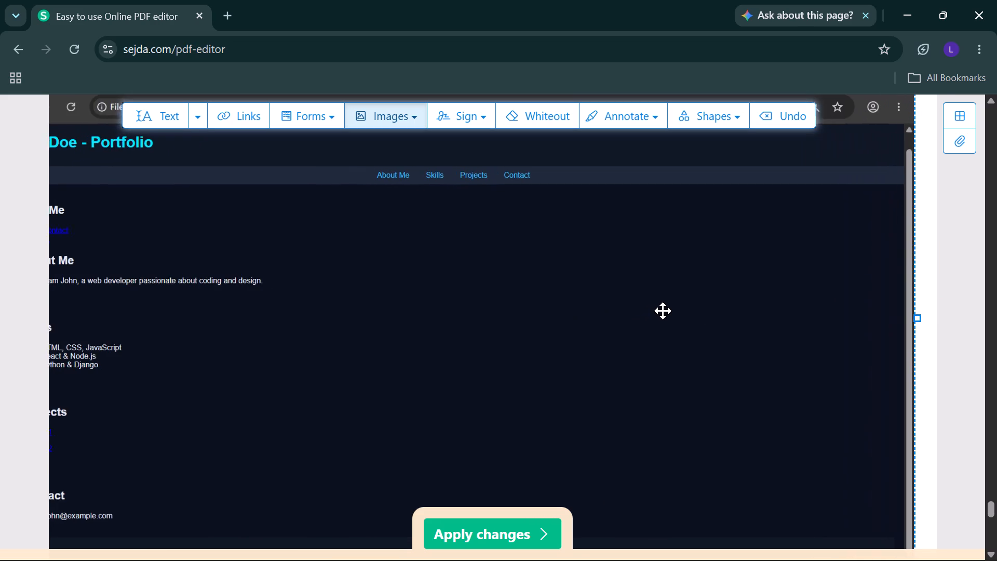
drag(663, 311, 688, 313)
drag(709, 312, 688, 312)
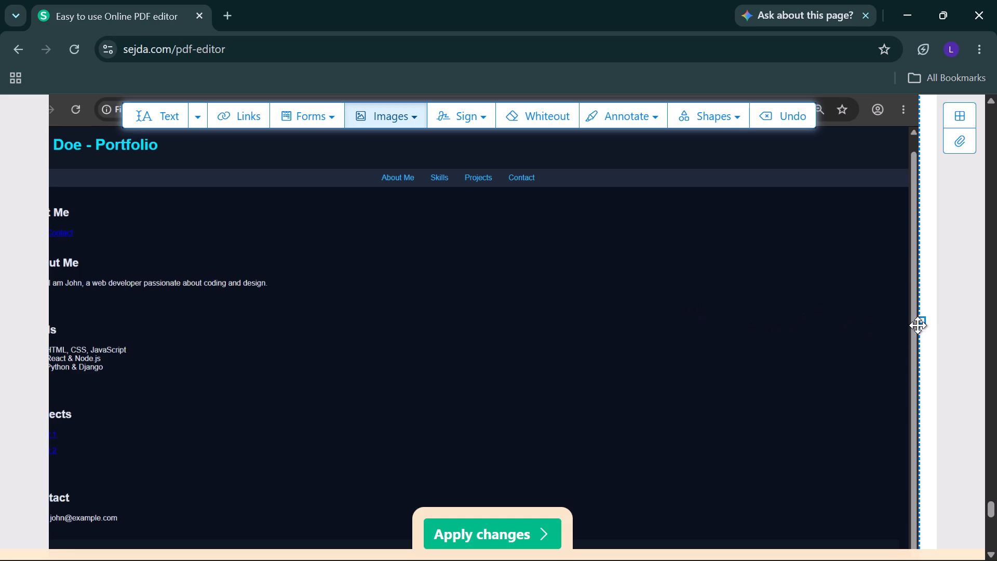
drag(924, 323, 825, 314)
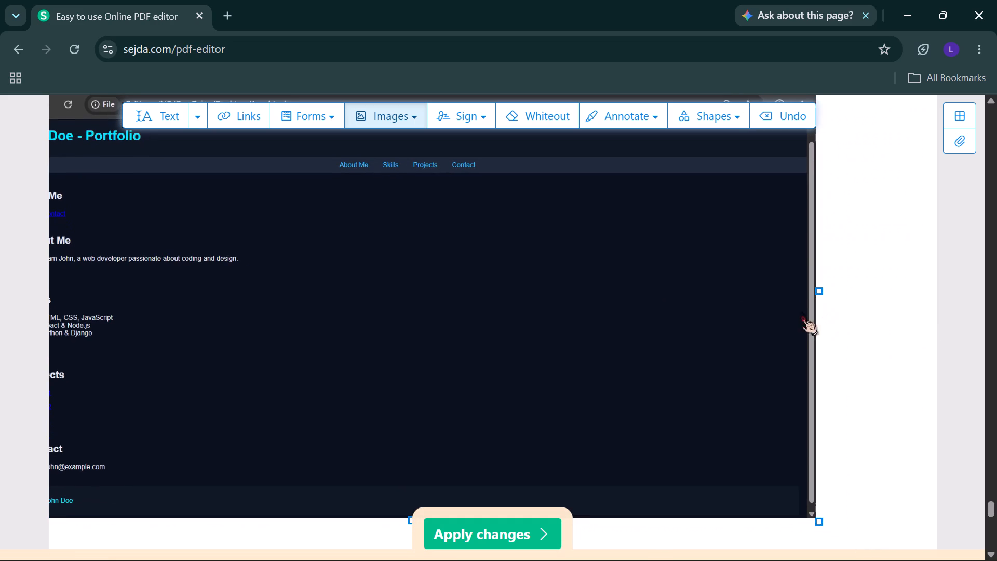
drag(690, 315, 764, 340)
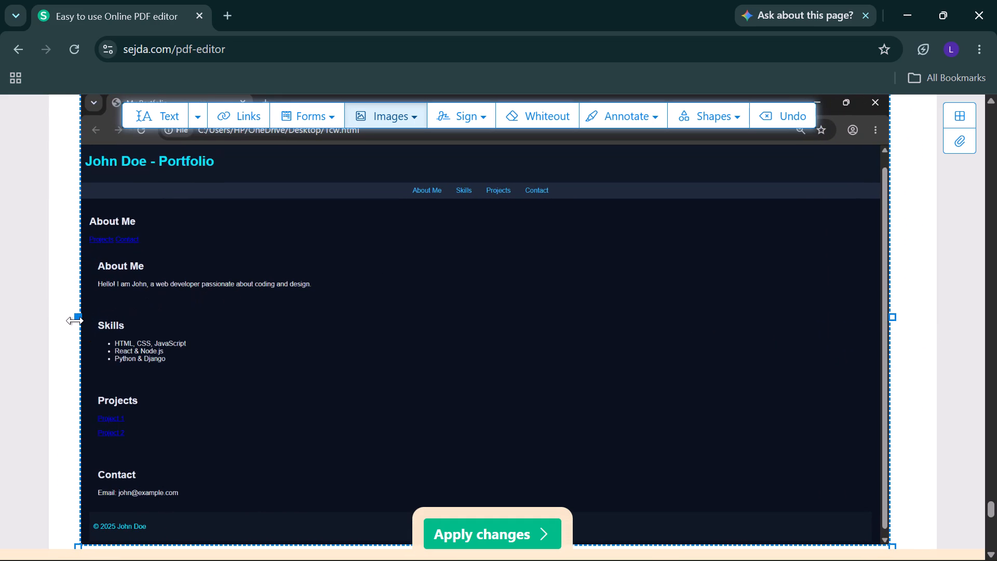
drag(75, 320, 51, 323)
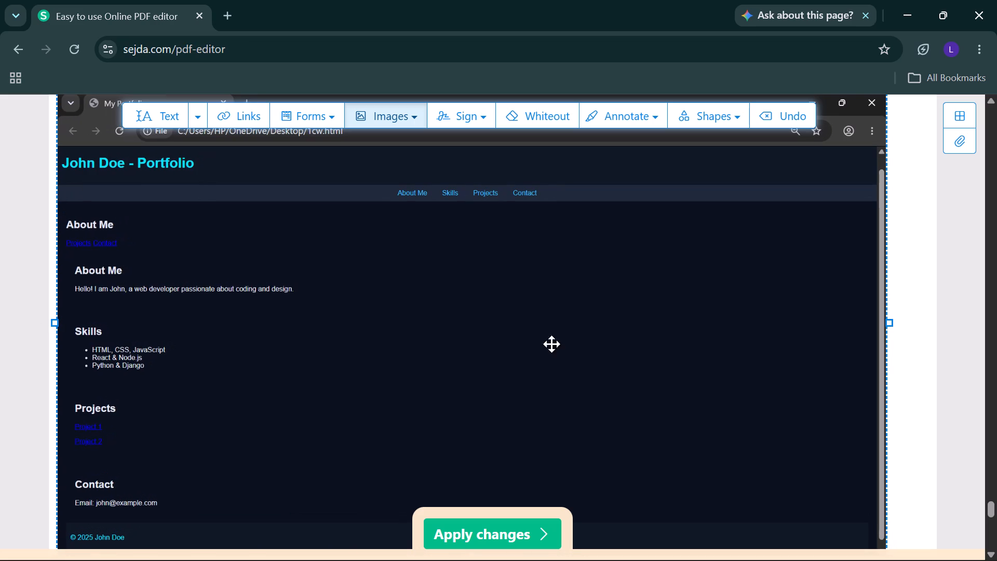
drag(882, 319, 890, 325)
drag(899, 332, 929, 335)
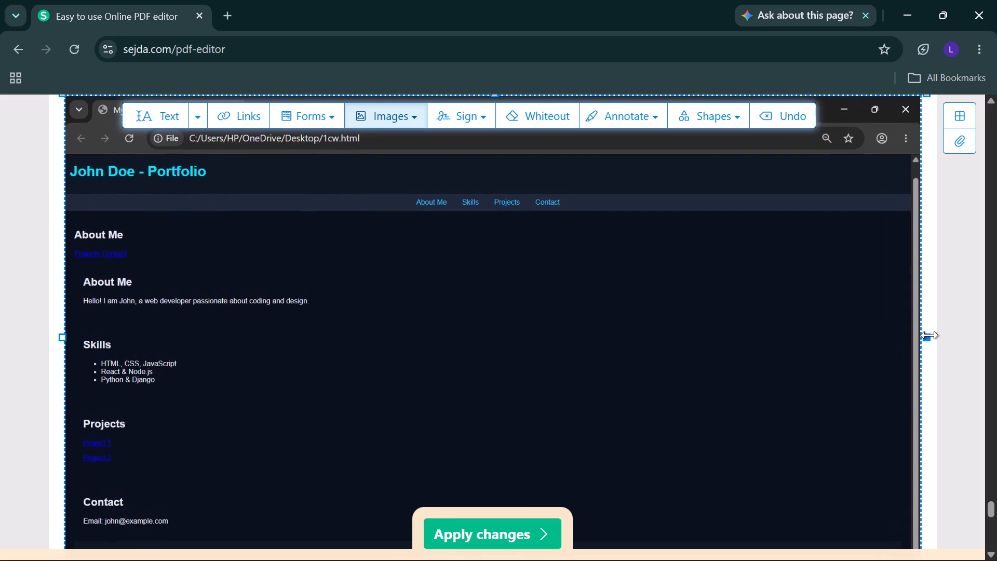
drag(929, 335, 934, 336)
Move the enlarged Practical 14 screenshot lower on page 9, keeping it centred between the page edges, and deselect it.
scroll(601, 345, up, 2)
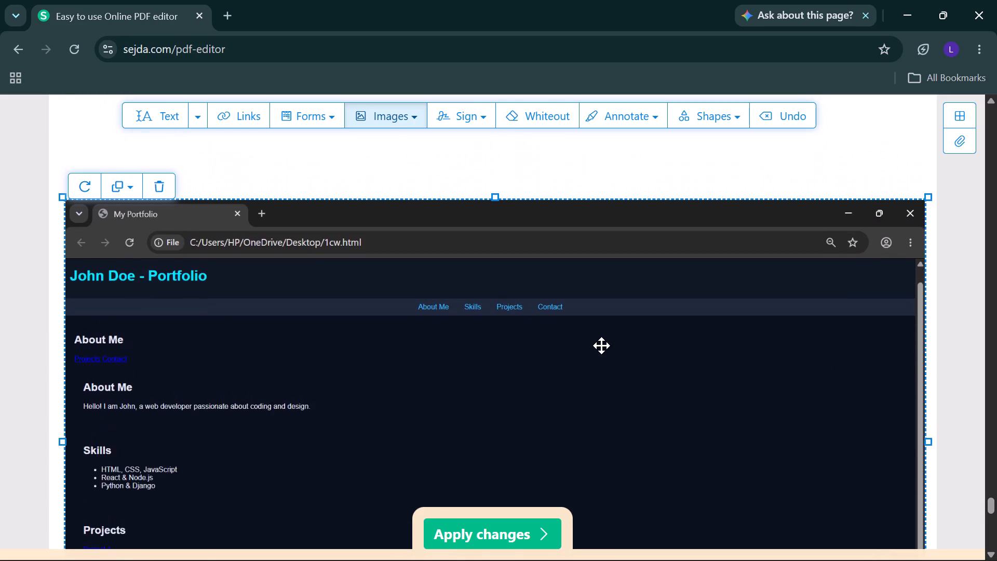
scroll(601, 345, left, 1)
scroll(601, 345, down, 3)
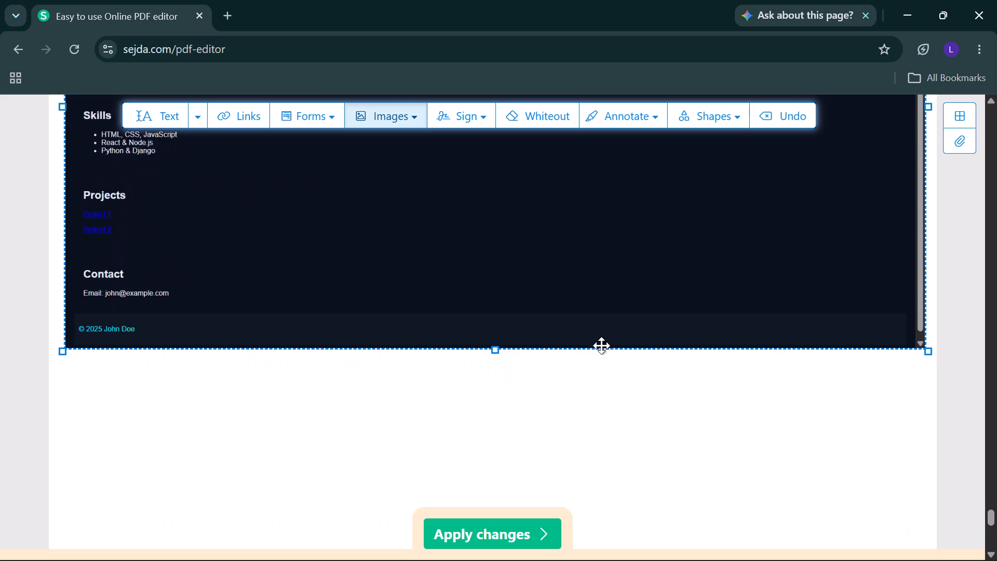
scroll(601, 345, down, 4)
scroll(601, 345, up, 2)
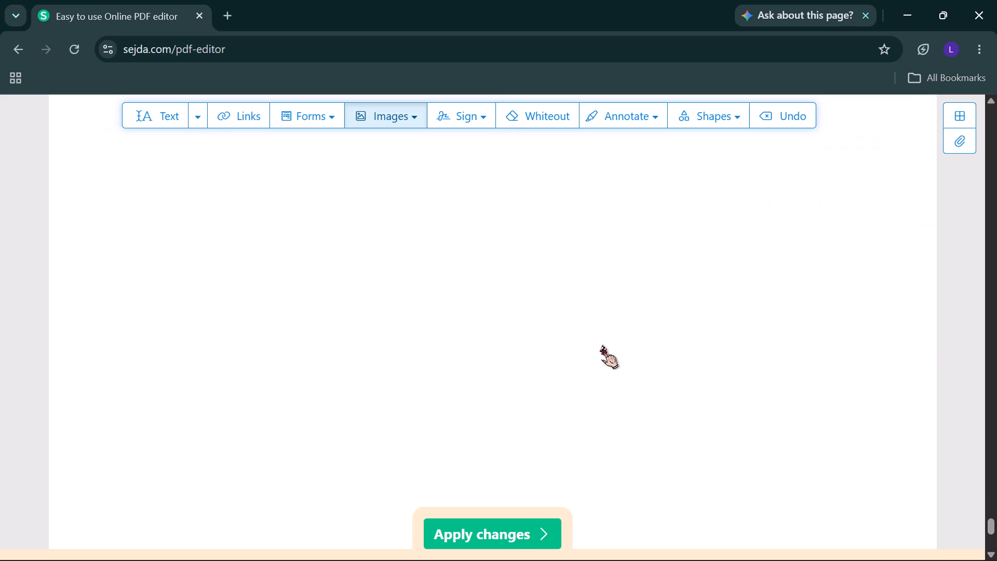
scroll(601, 345, up, 2)
drag(538, 190, 546, 245)
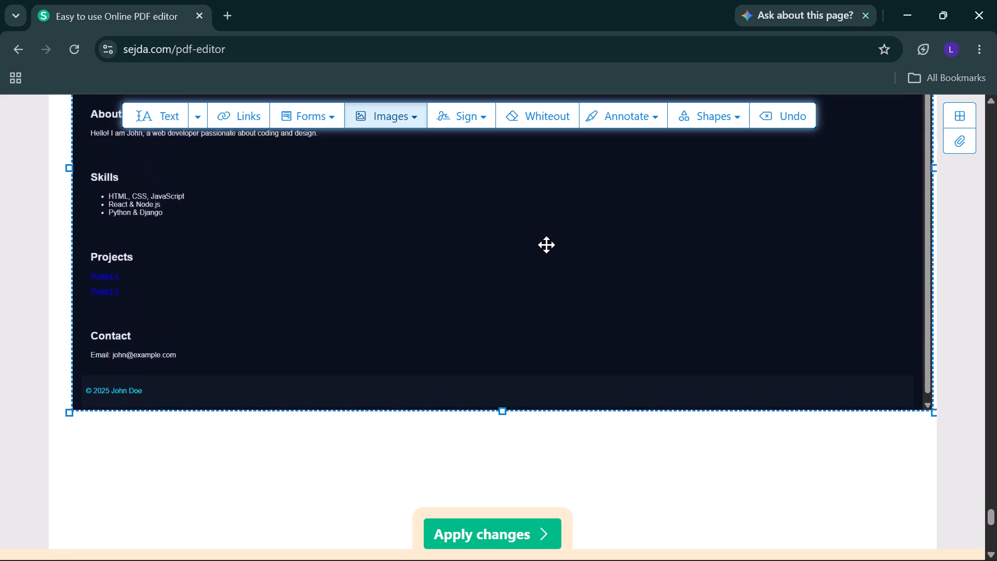
drag(546, 245, 535, 292)
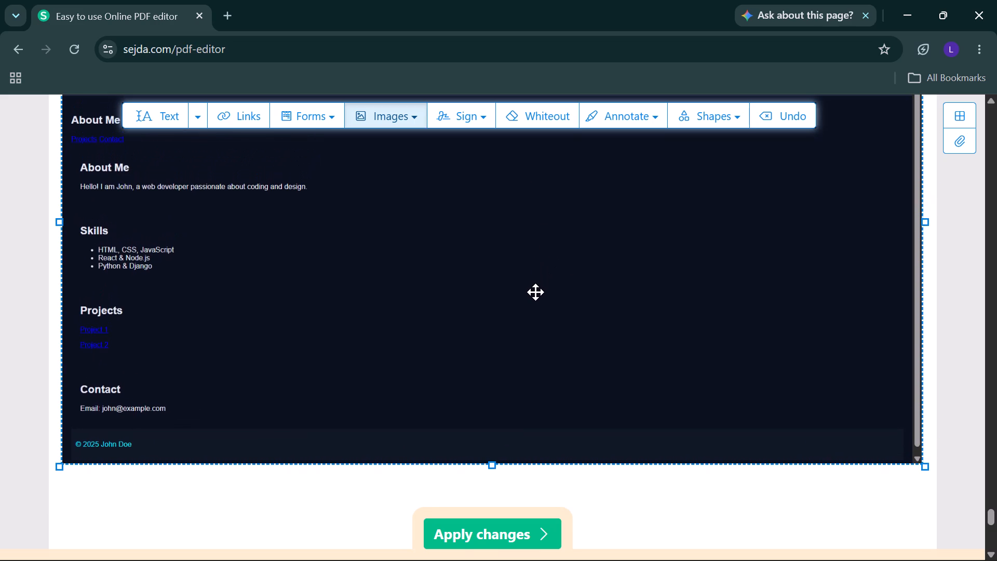
click(535, 292)
scroll(535, 292, up, 5)
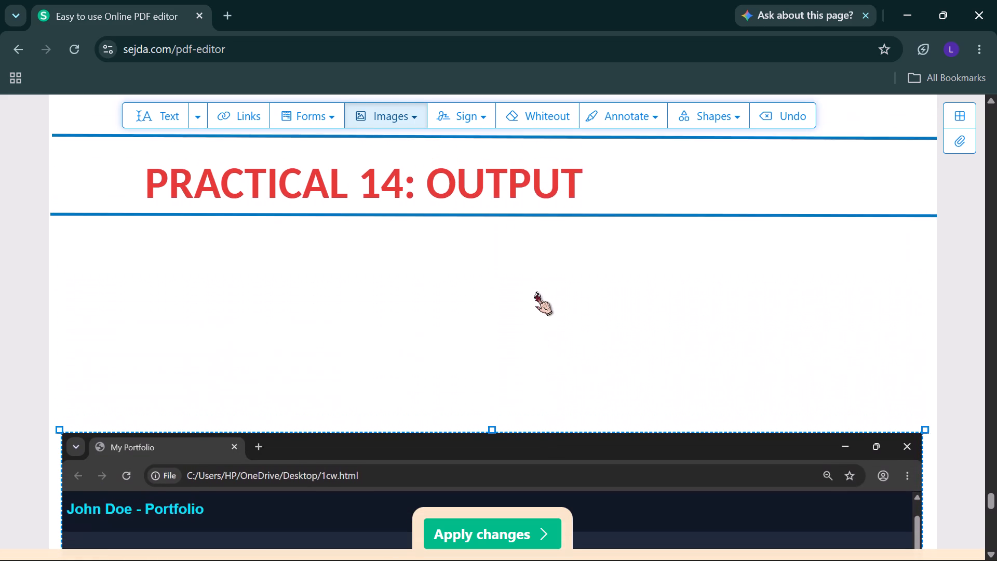
scroll(535, 292, up, 1)
click(514, 292)
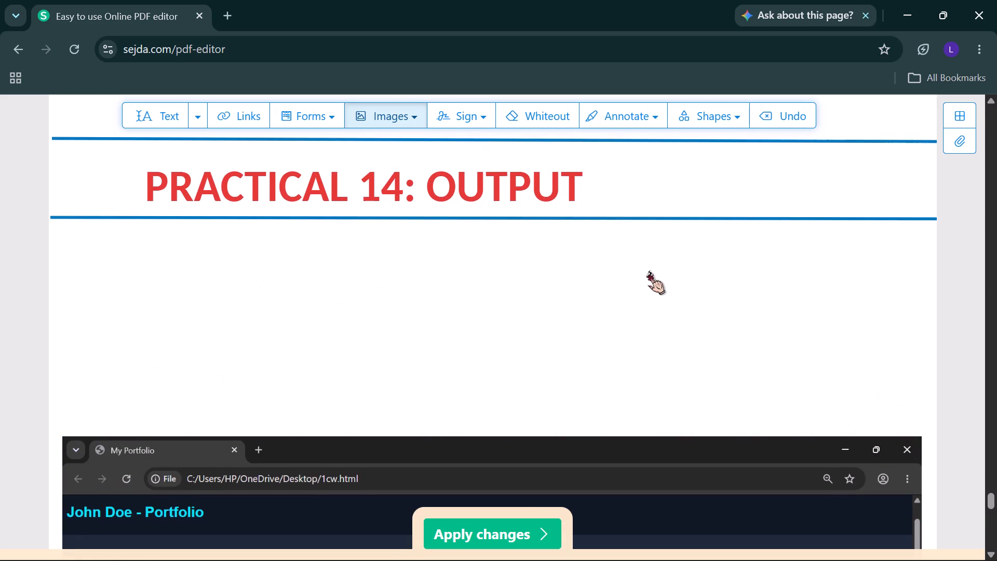
Review the document's formatting from page 9 back to the first page and down to the Practical 11 output.
scroll(648, 271, up, 2)
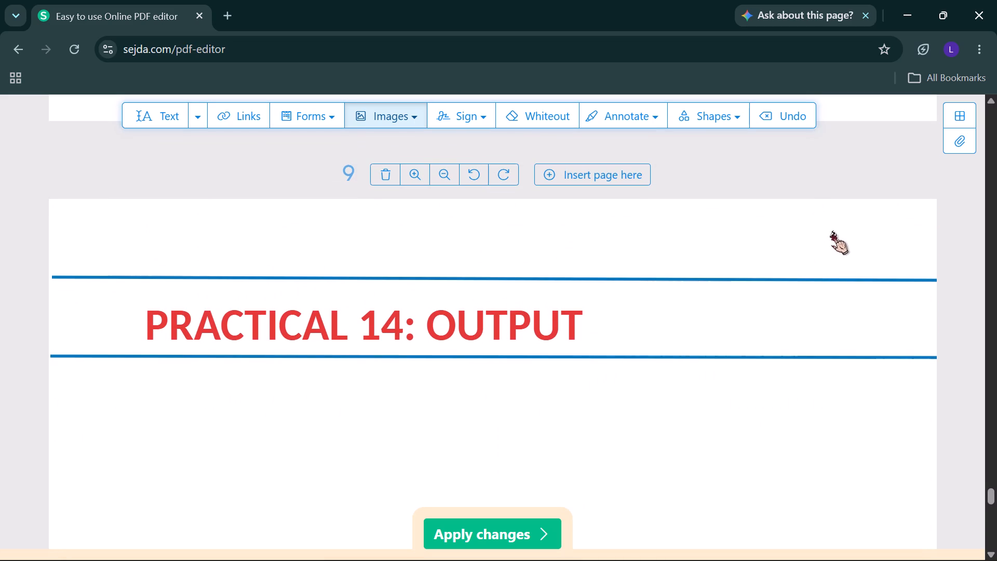
scroll(803, 210, up, 4)
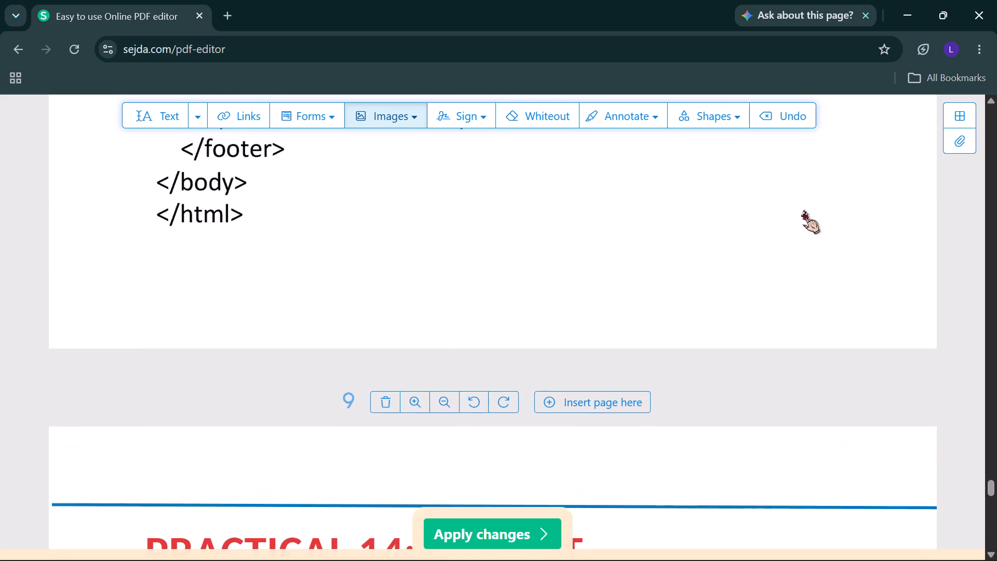
scroll(803, 210, up, 15)
scroll(803, 210, up, 7)
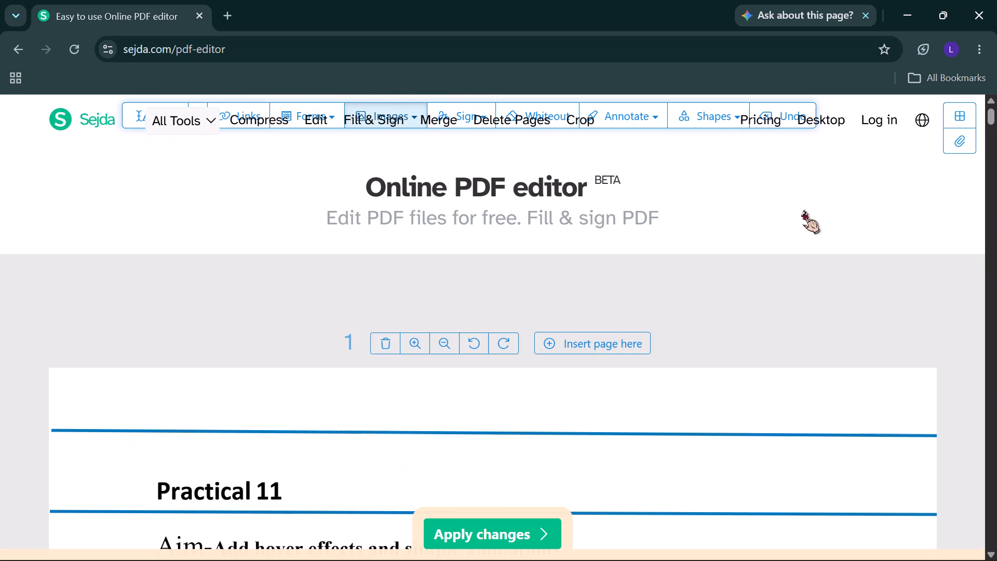
scroll(803, 210, up, 8)
scroll(803, 210, down, 3)
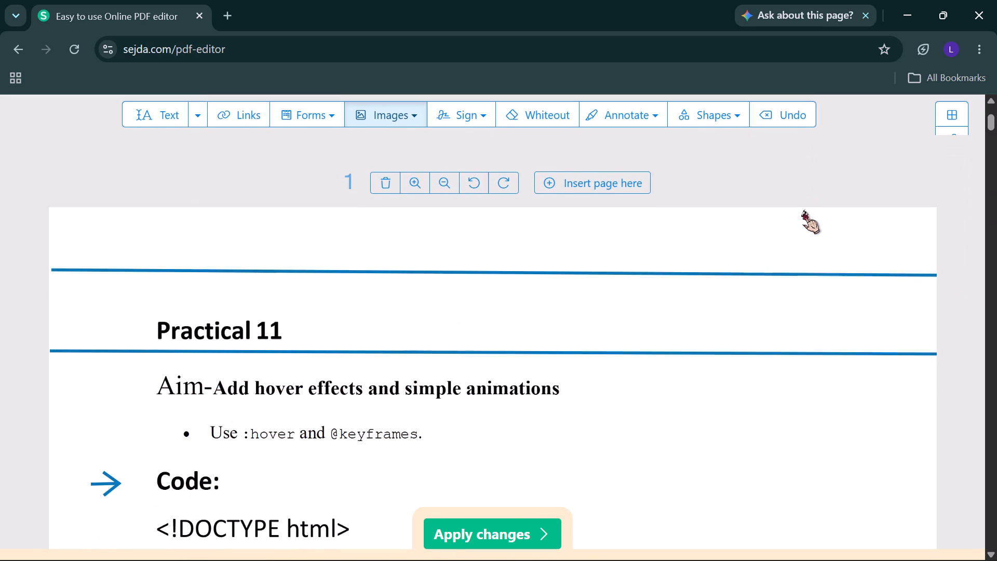
scroll(803, 210, down, 6)
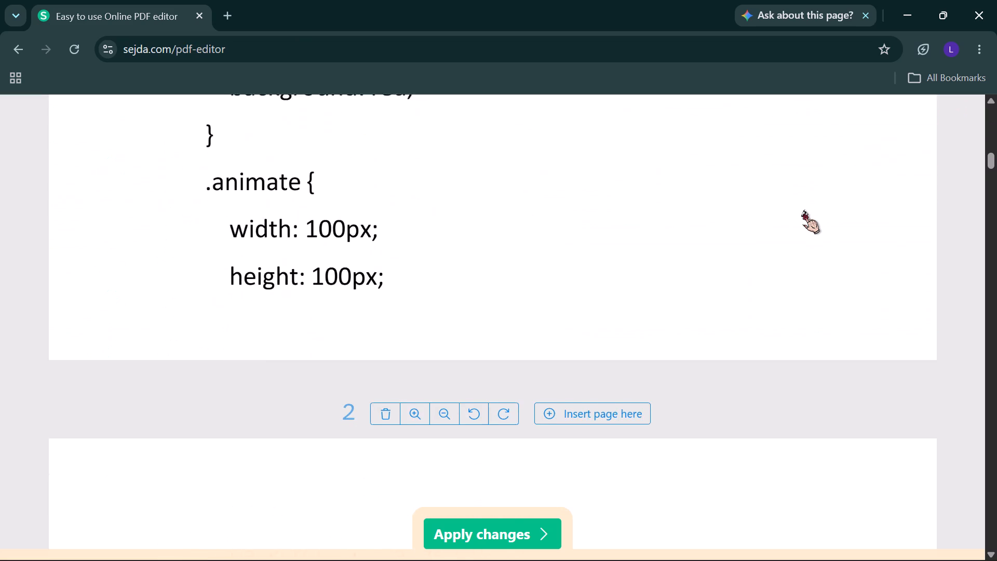
scroll(803, 210, down, 3)
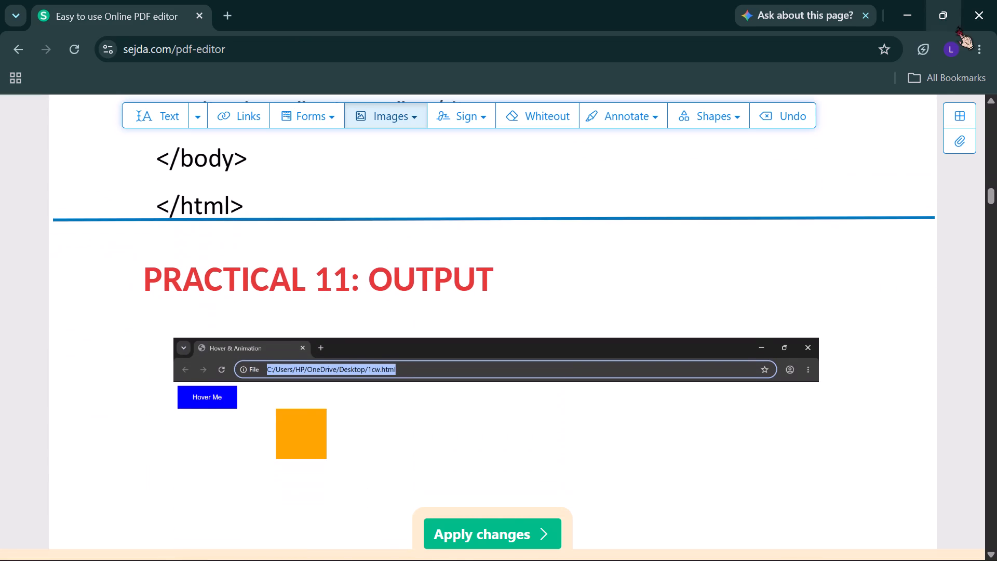
Draw a full-width, nearly horizontal divider line just below the "PRACTICAL 11: OUTPUT" heading on page 2.
click(732, 119)
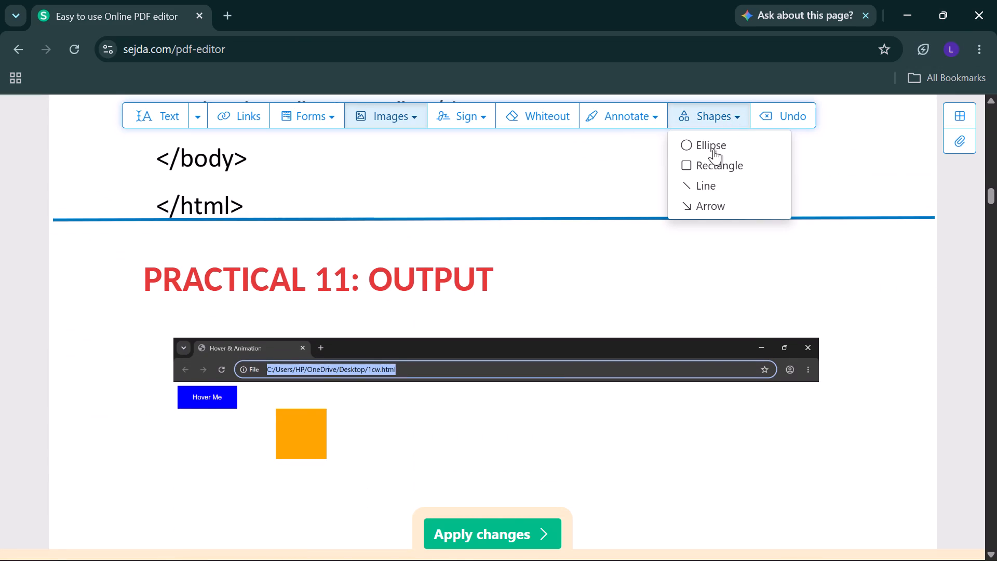
click(703, 191)
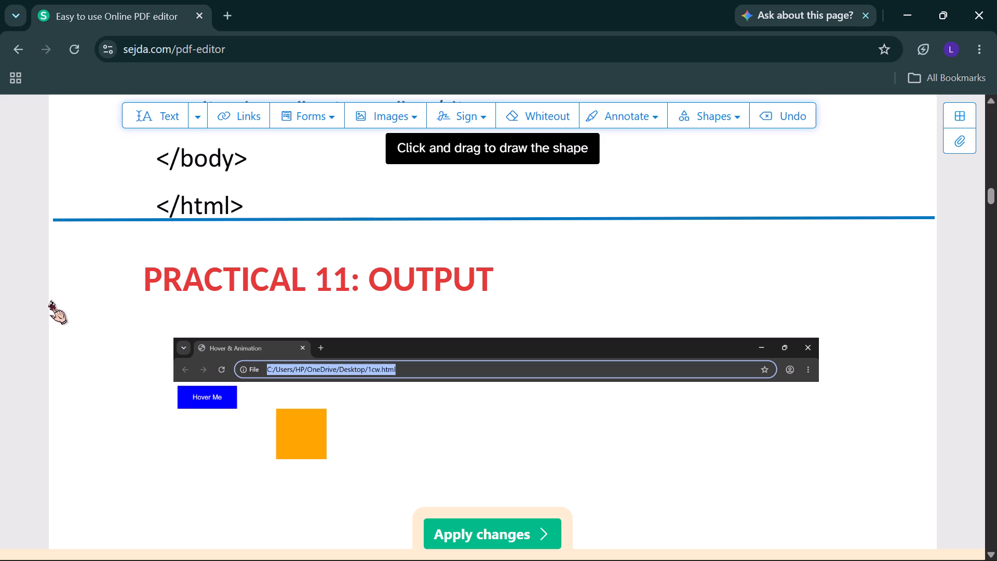
drag(50, 298, 215, 310)
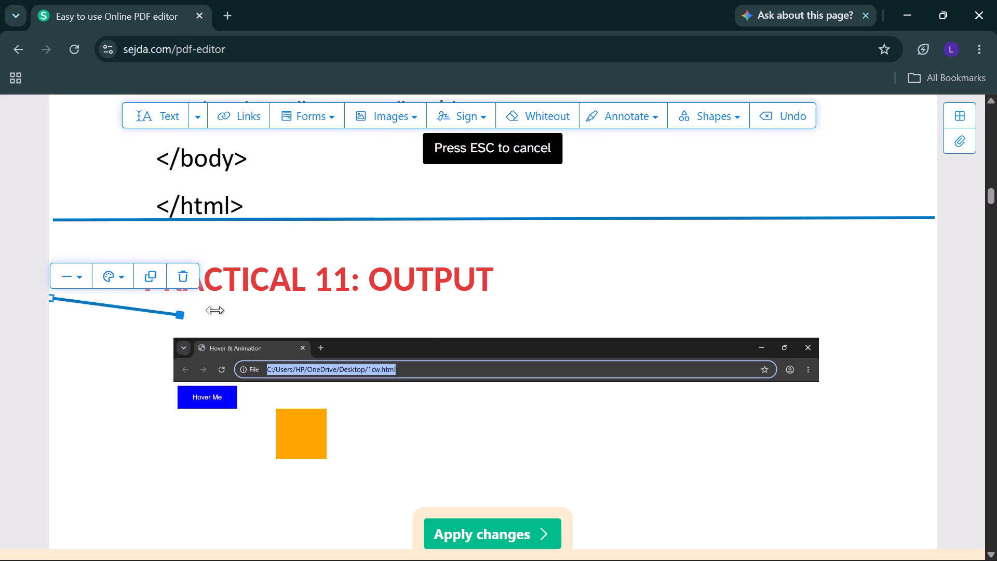
drag(215, 310, 962, 293)
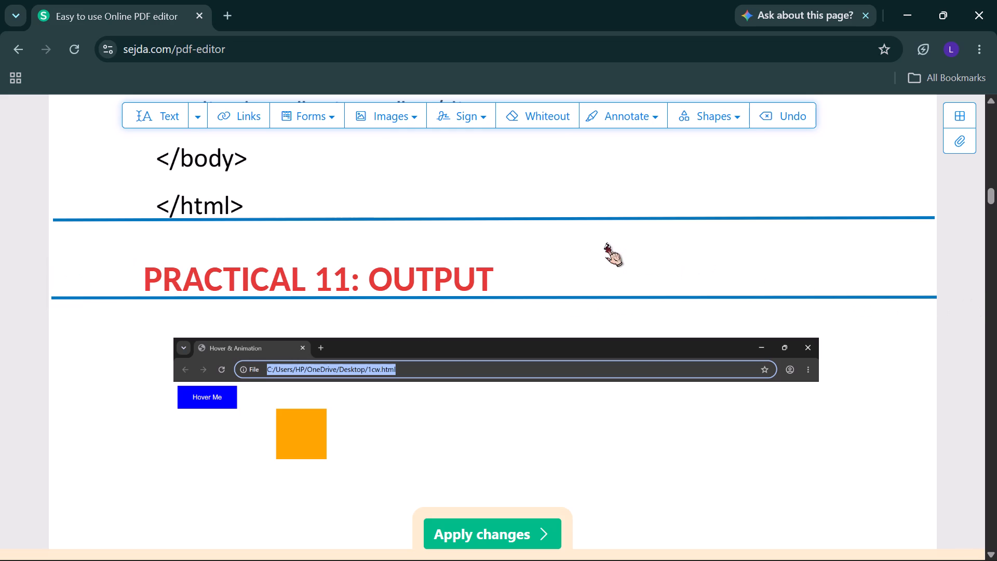
Place a new text box in the top-right corner of page 1 and set its font size to 11.
scroll(605, 243, up, 8)
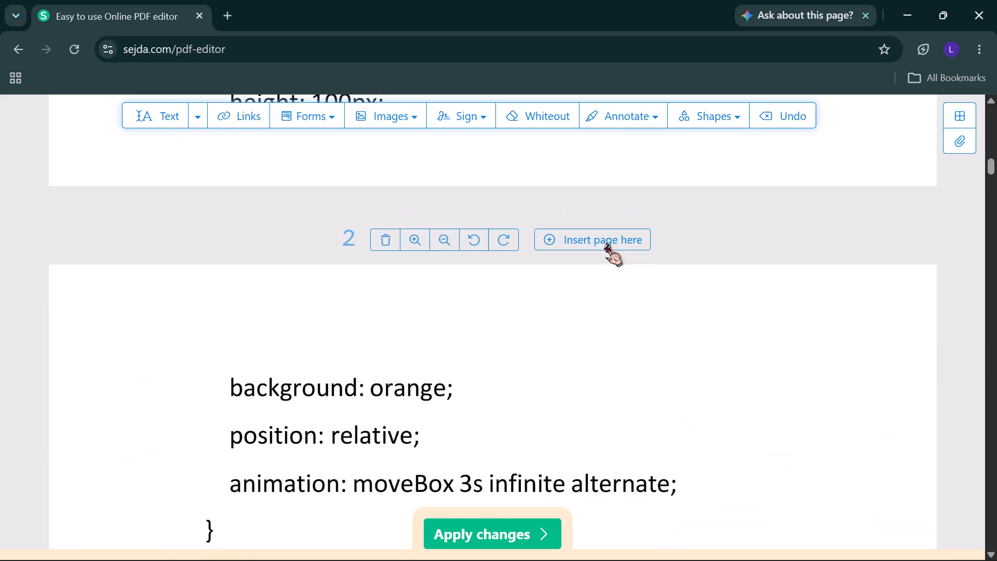
scroll(605, 243, up, 8)
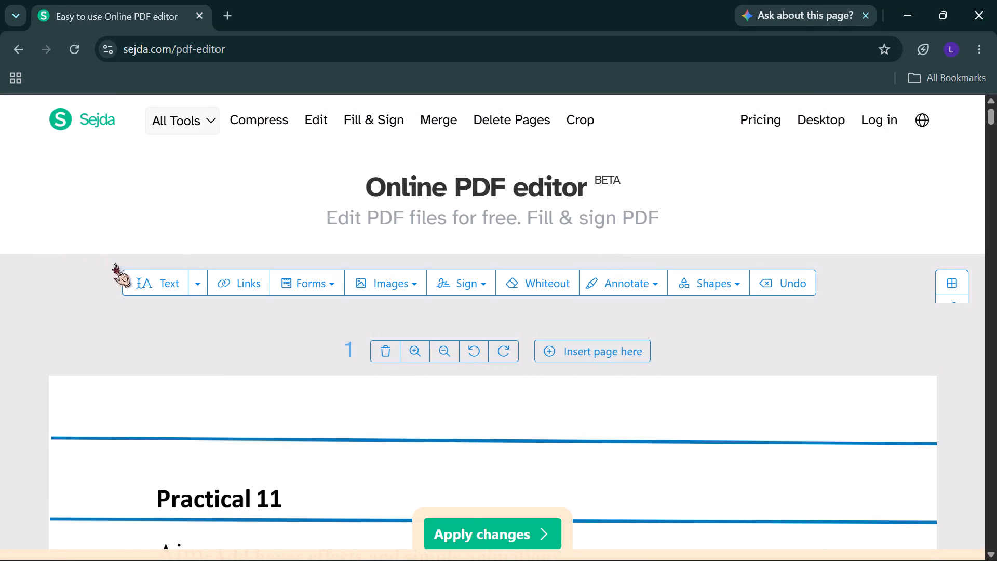
click(133, 276)
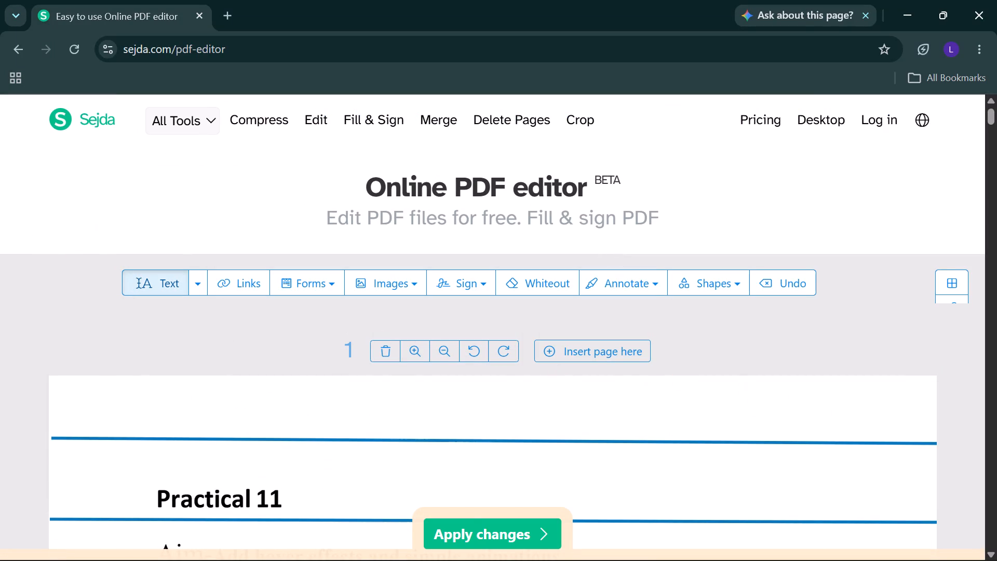
click(793, 400)
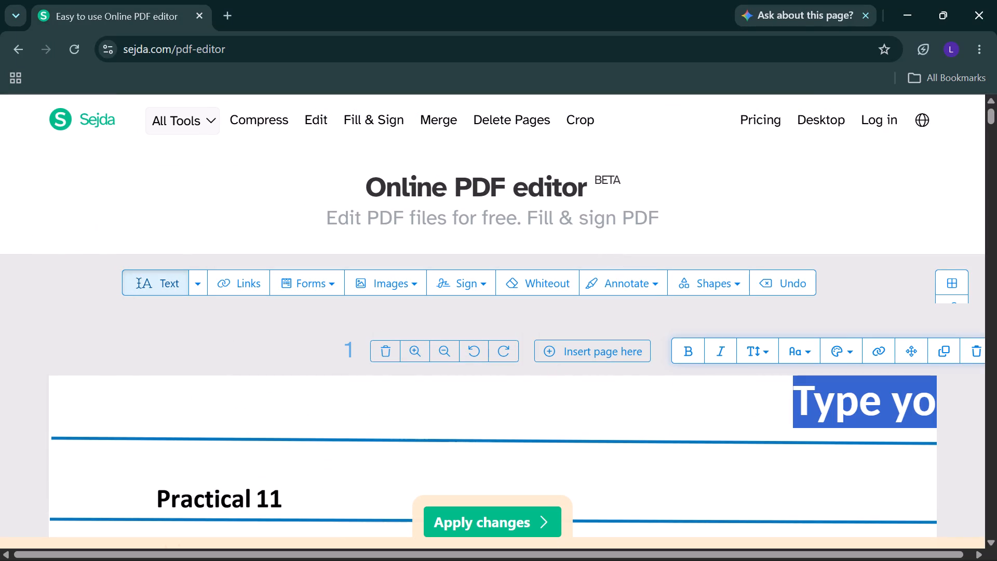
click(776, 346)
click(763, 460)
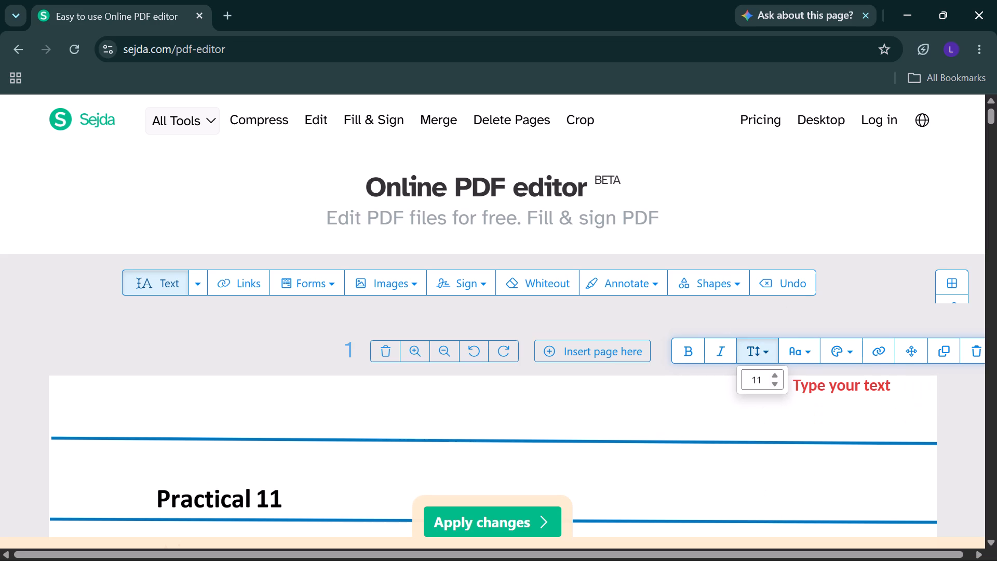
Replace the new text box's placeholder with "Page no: 22".
click(840, 389)
key(BackSpace)
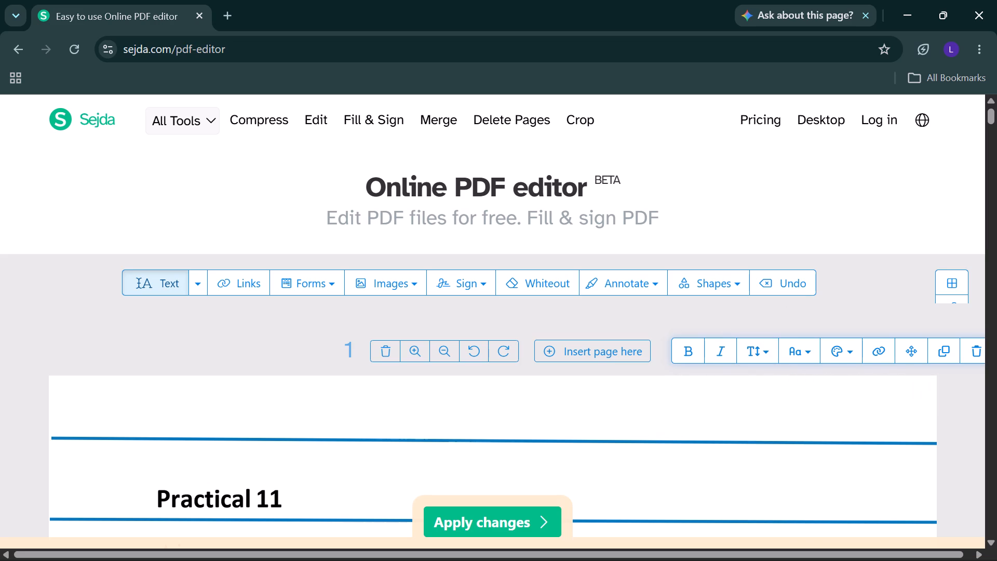
key(p)
key(a)
text(GE)
key(BackSpace)
key(BackSpace)
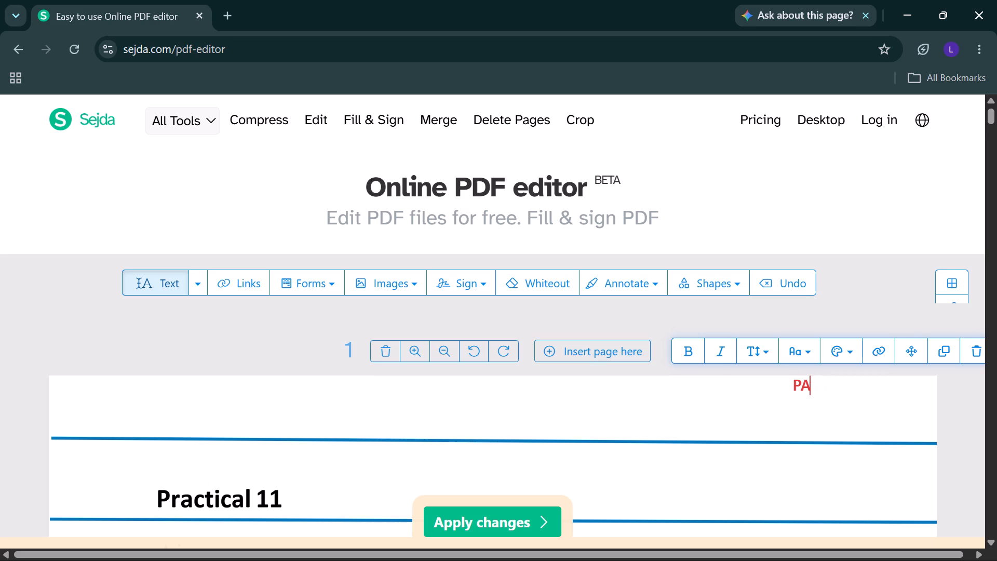
key(BackSpace)
text(agr)
key(BackSpace)
text(e)
key(space)
text(no)
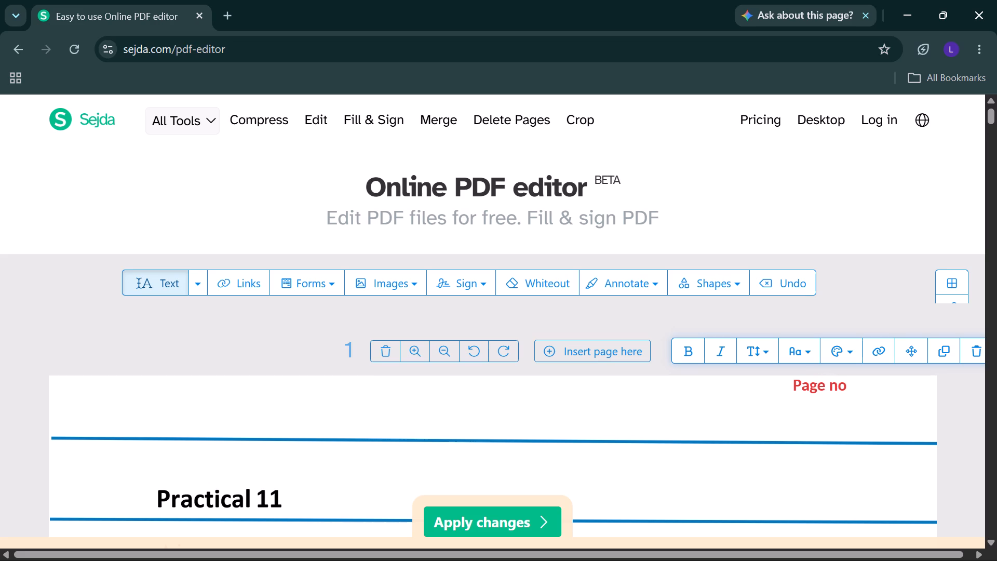
key(shift+colon)
key(space)
text(22)
Move the "Page no: 22" label slightly down so it sits just above page 1's first divider line.
click(909, 352)
drag(846, 387, 855, 408)
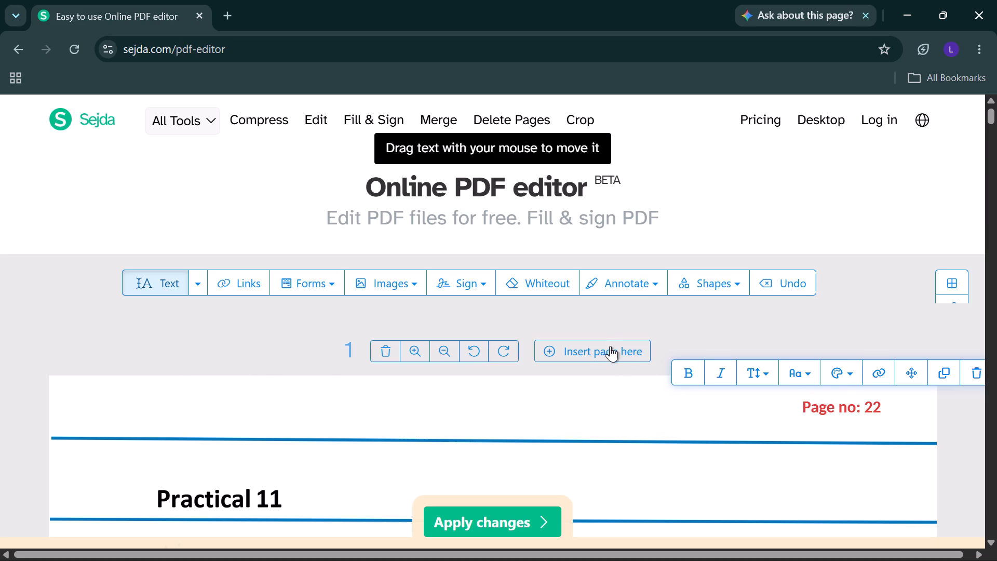
Draw a rectangle closely framing the "Page no: 22" label on page 1.
click(701, 288)
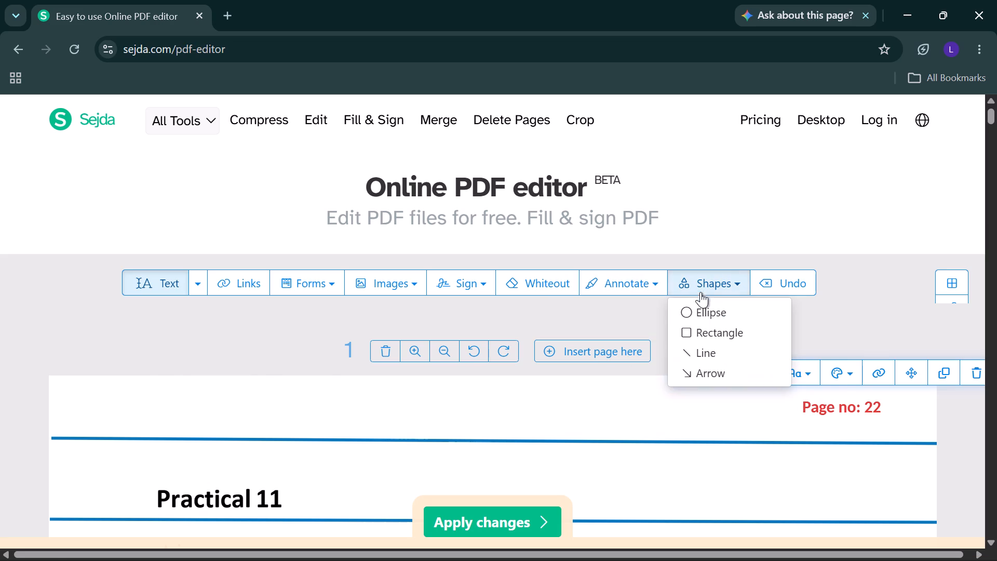
click(702, 329)
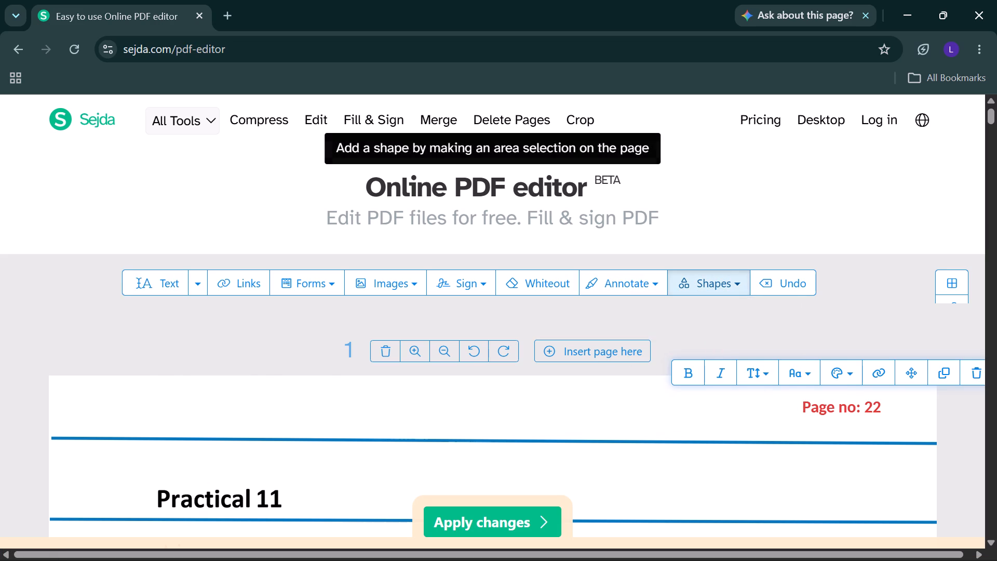
drag(799, 399, 847, 413)
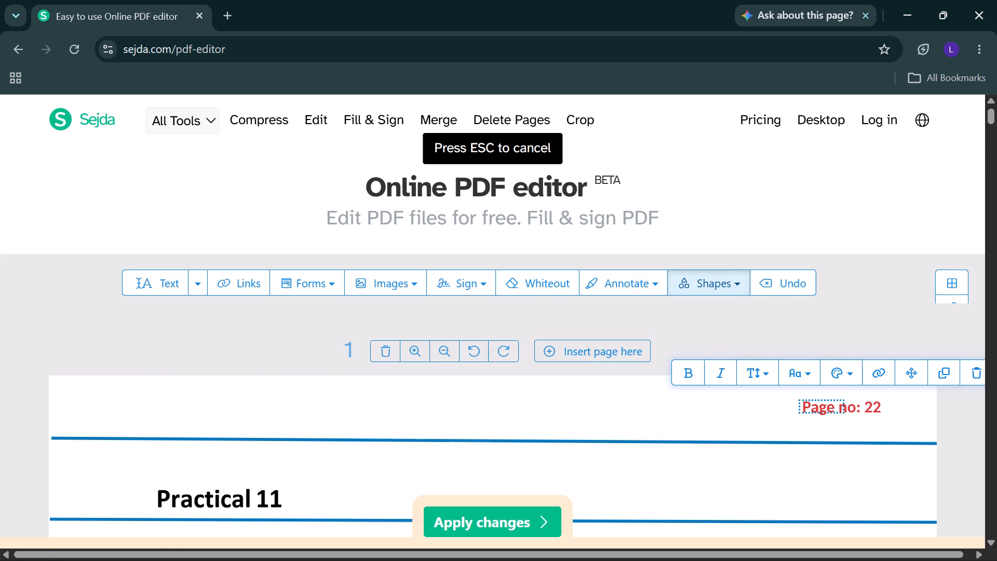
drag(847, 413, 887, 420)
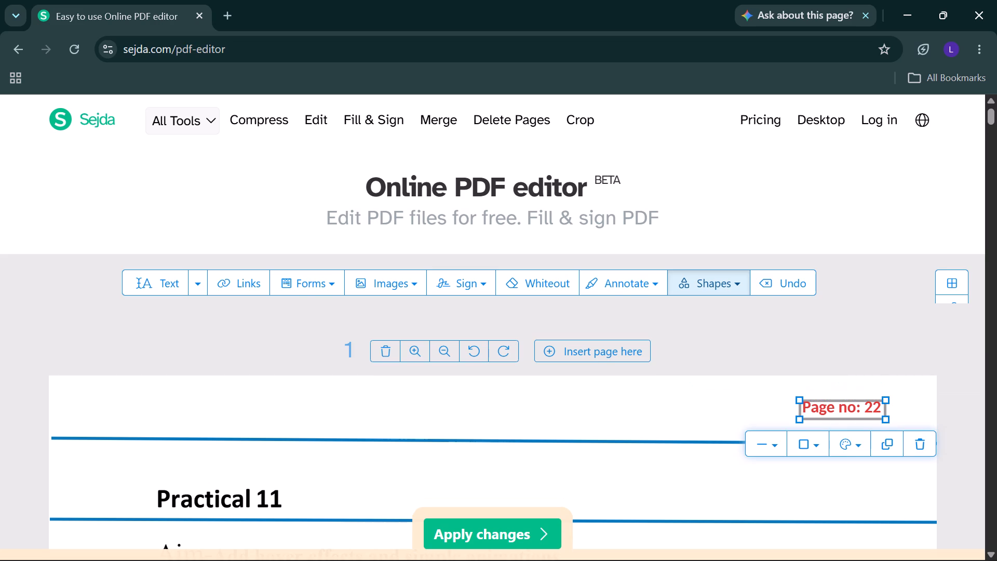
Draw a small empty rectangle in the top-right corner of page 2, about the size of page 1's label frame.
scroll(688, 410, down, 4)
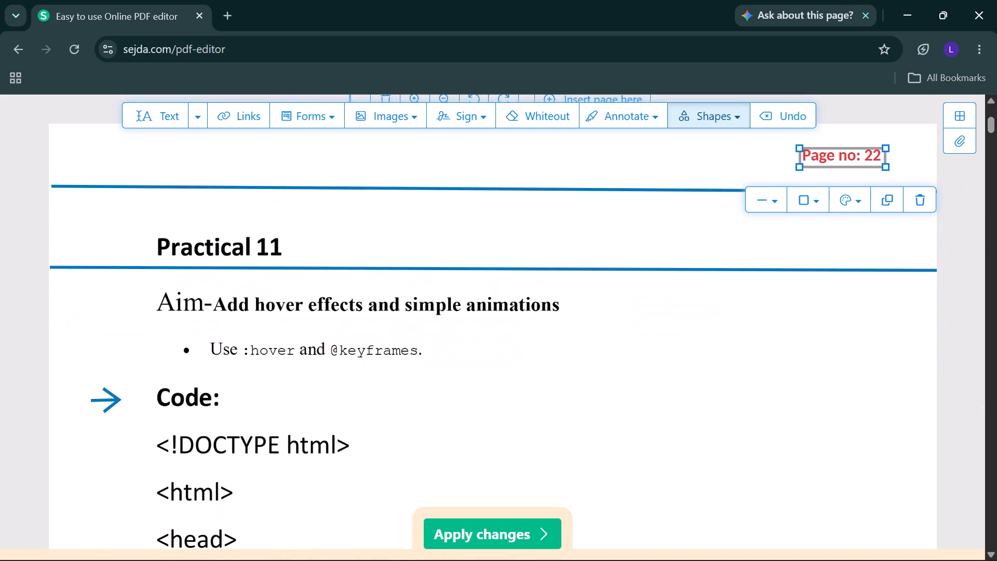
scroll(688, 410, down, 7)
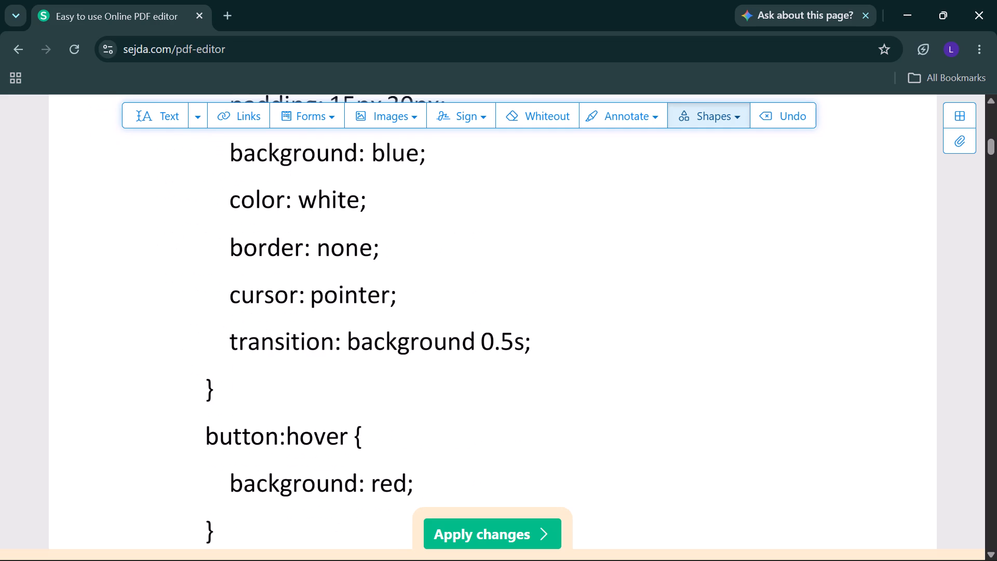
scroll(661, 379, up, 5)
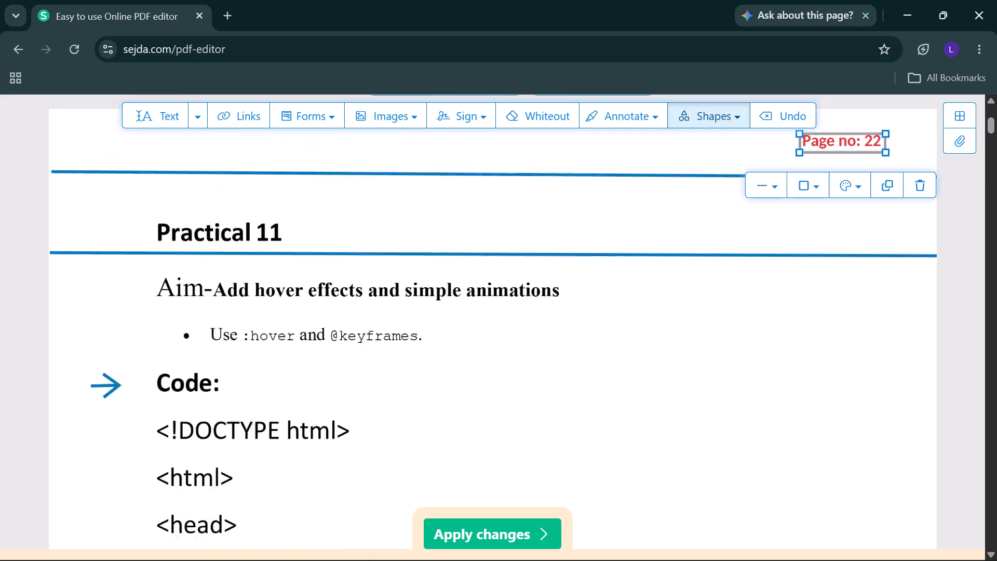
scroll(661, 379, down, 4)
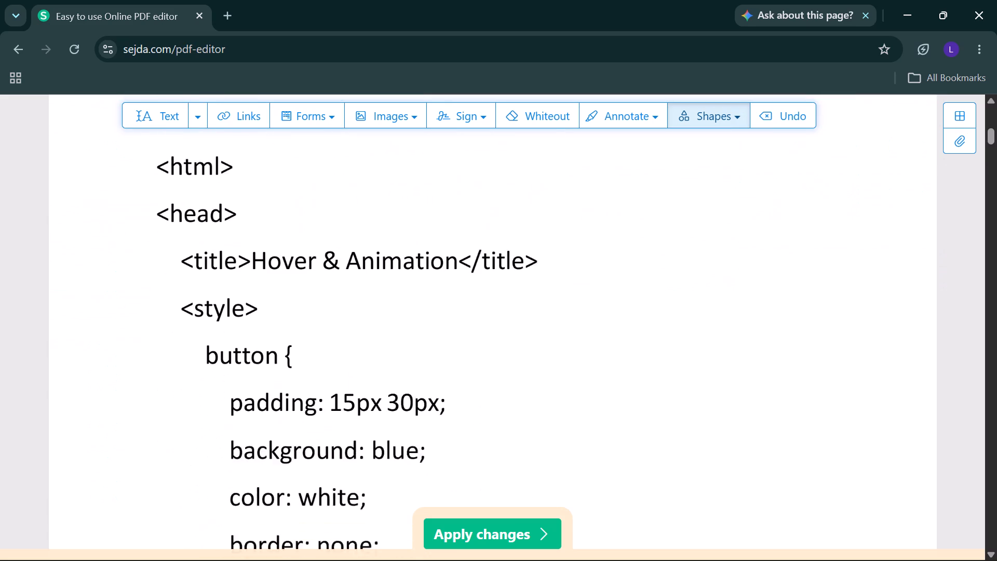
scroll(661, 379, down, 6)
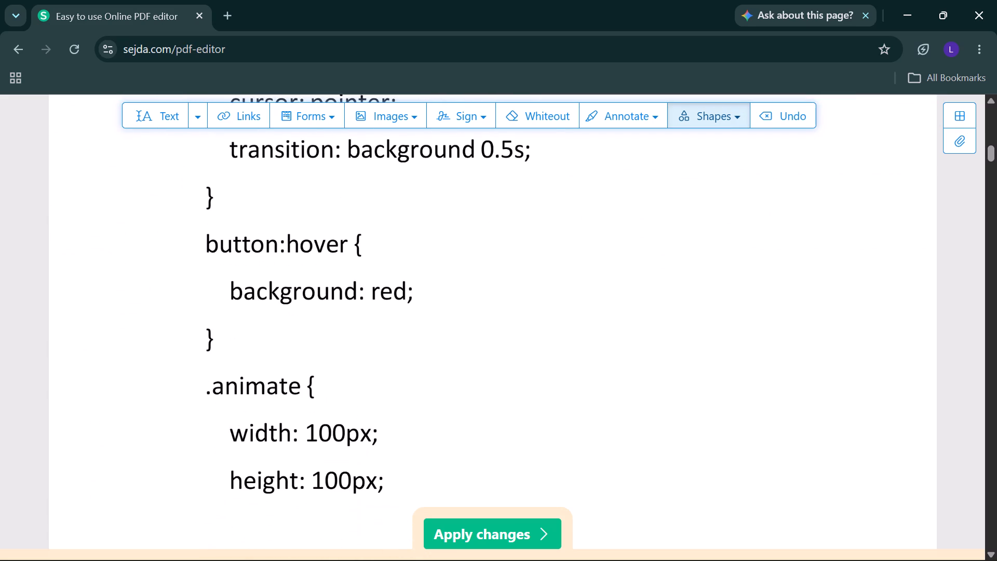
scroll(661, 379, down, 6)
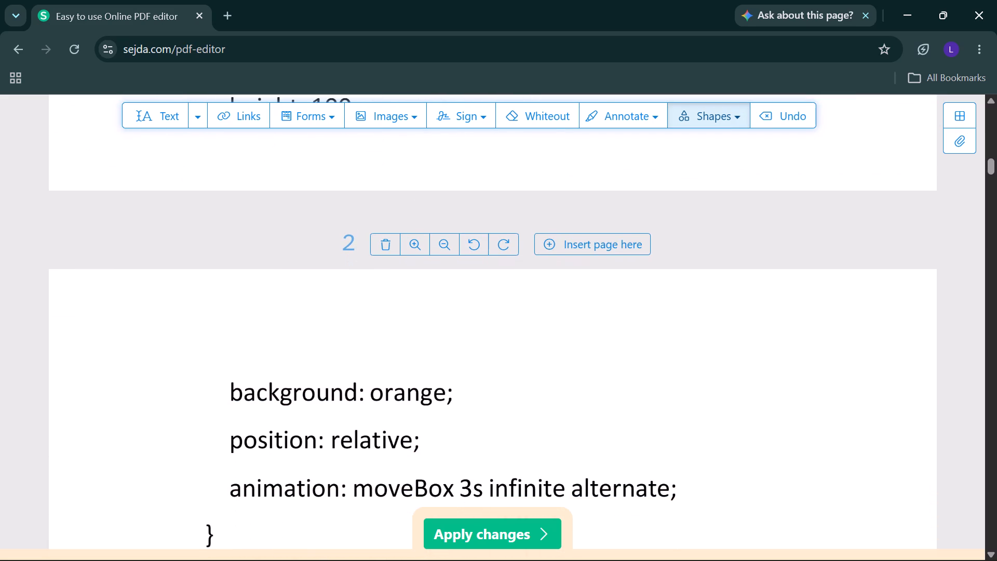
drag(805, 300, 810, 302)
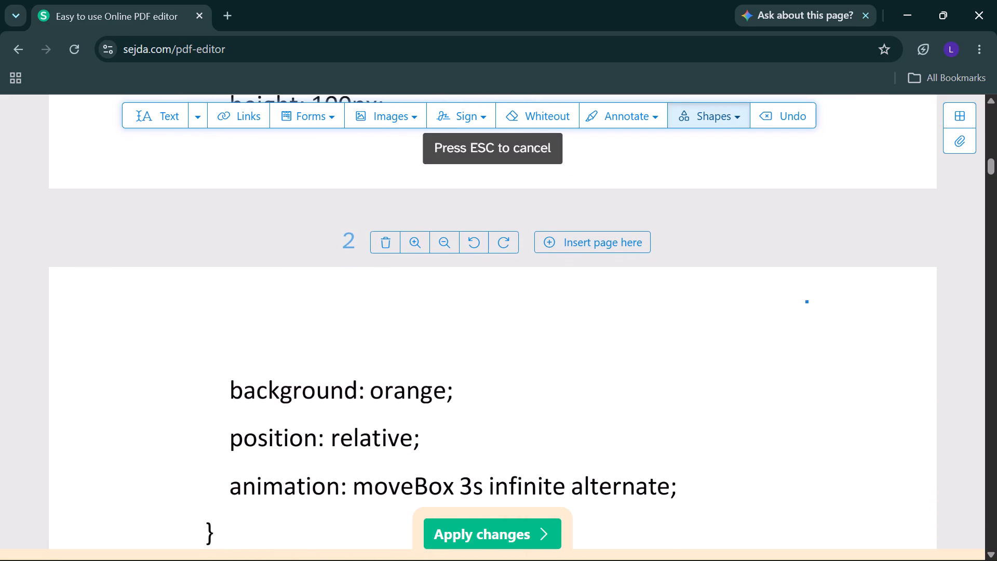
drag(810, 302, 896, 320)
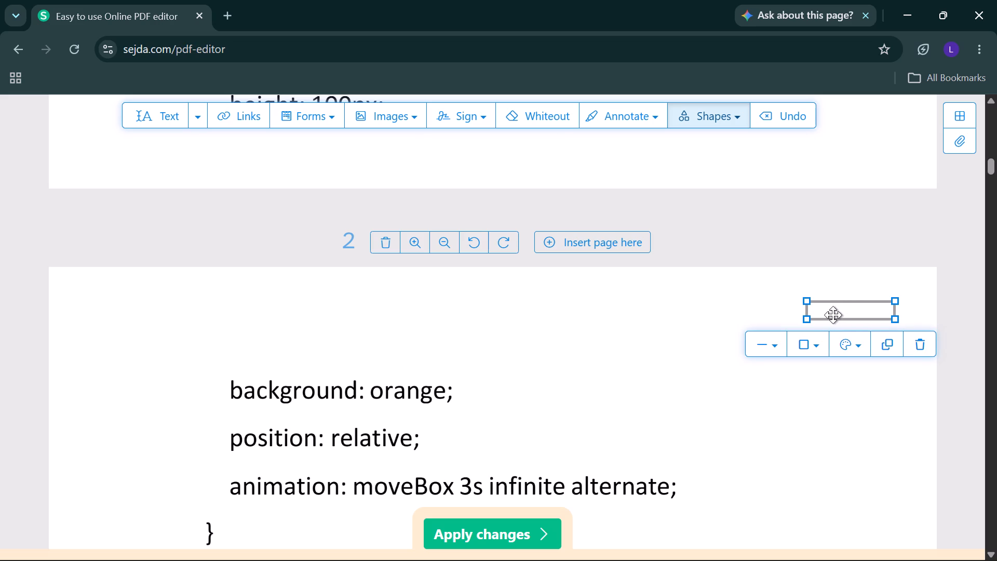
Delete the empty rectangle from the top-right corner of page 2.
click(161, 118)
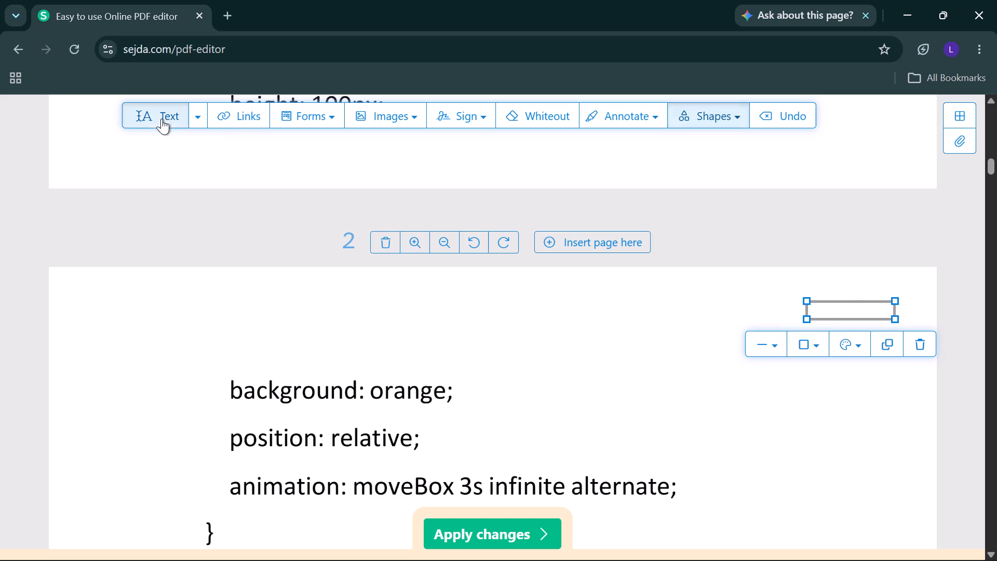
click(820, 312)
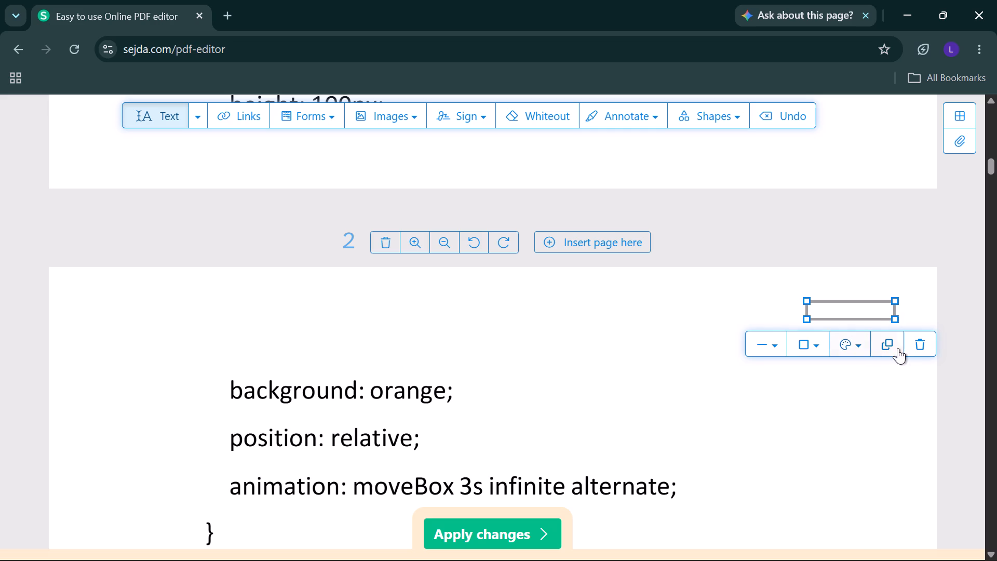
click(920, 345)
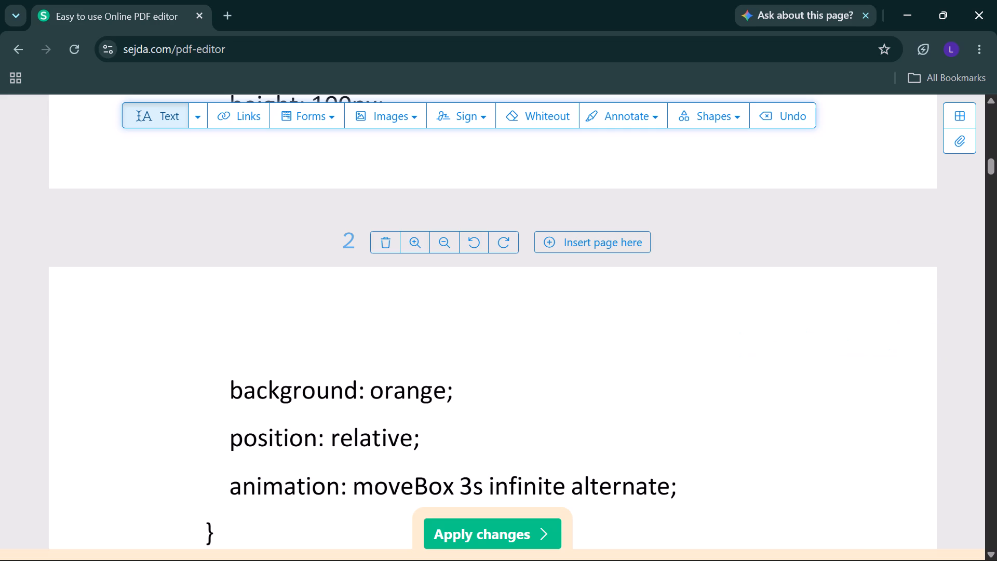
Add a text label reading "Page no:23" in the top-right corner of page 2, above the "background: orange;" line.
click(796, 302)
key(BackSpace)
key(p)
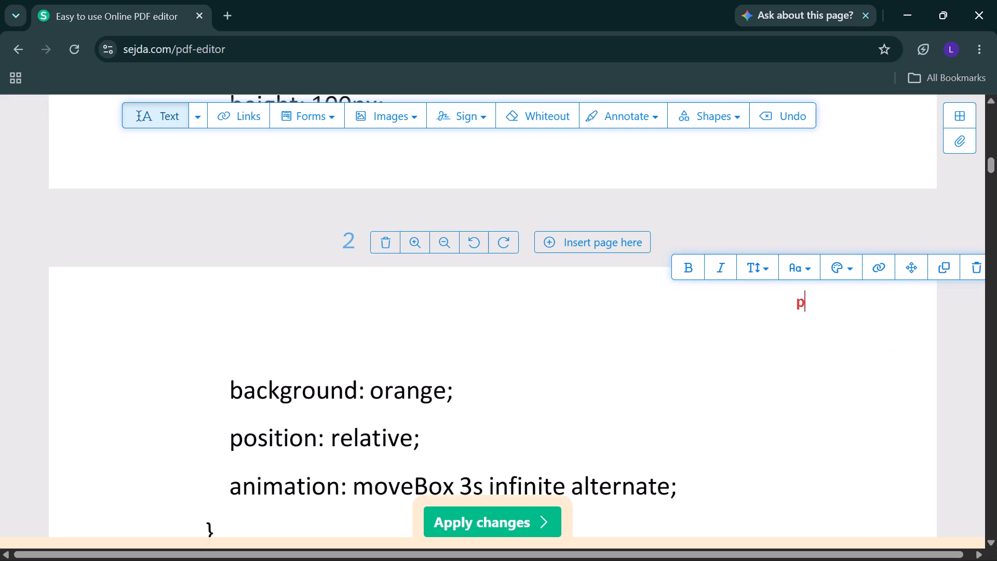
key(BackSpace)
key(p)
text(age no)
key(shift+colon)
text(23)
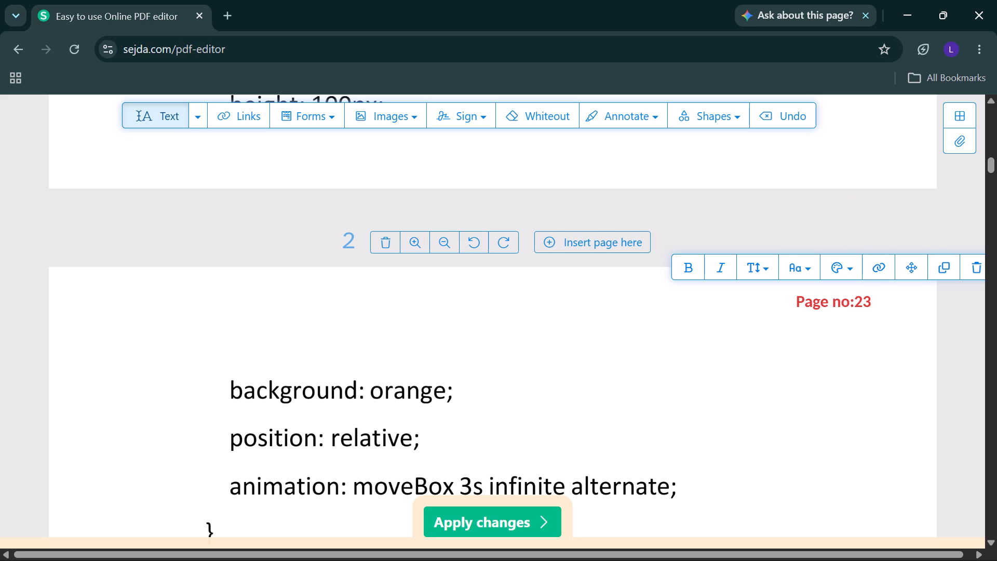
Draw a rectangle closely framing the "Page no:23" label on page 2.
click(703, 112)
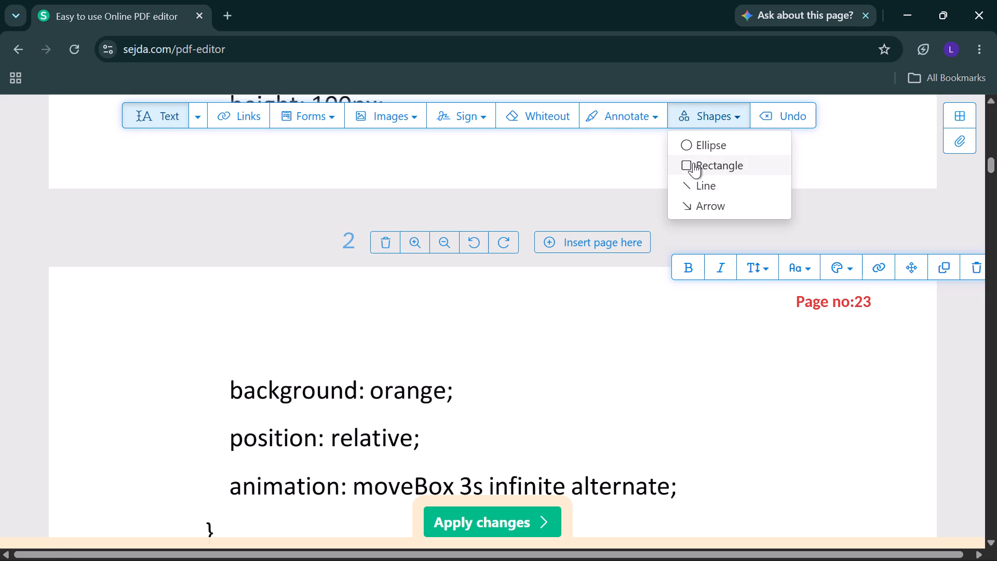
click(693, 163)
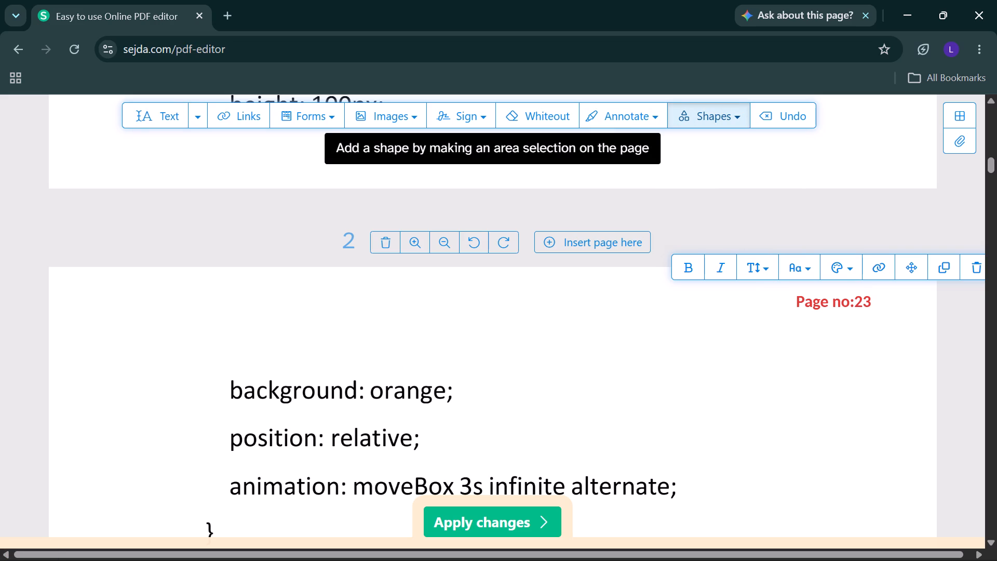
drag(792, 292, 793, 292)
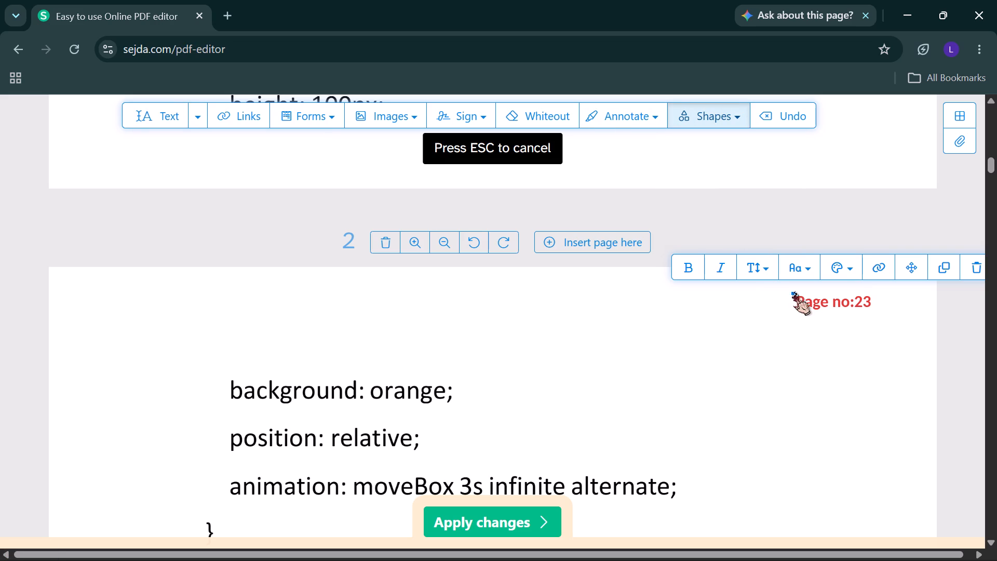
drag(793, 292, 875, 315)
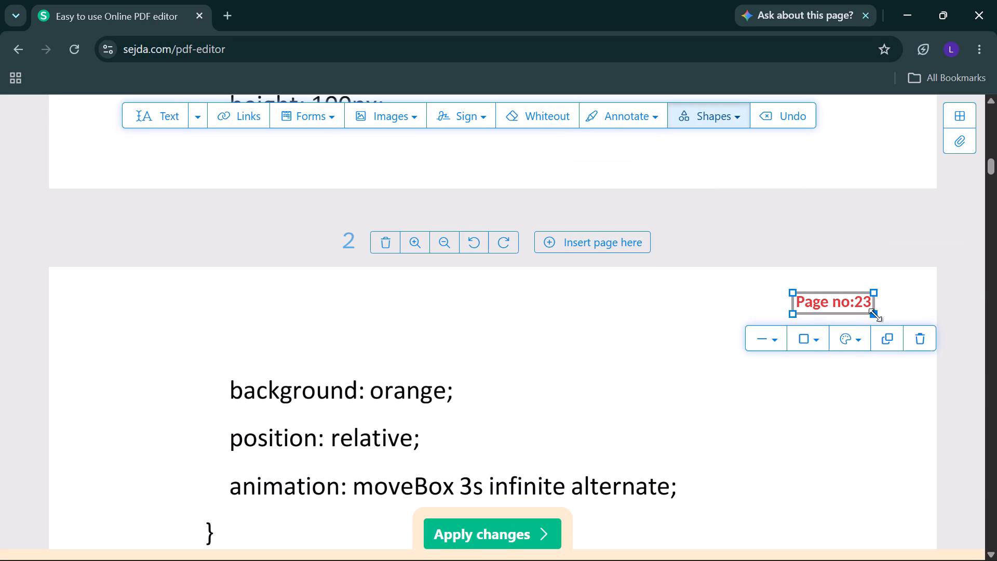
Review the layout of pages 1 and 2, including their framed page-number labels.
scroll(533, 335, down, 3)
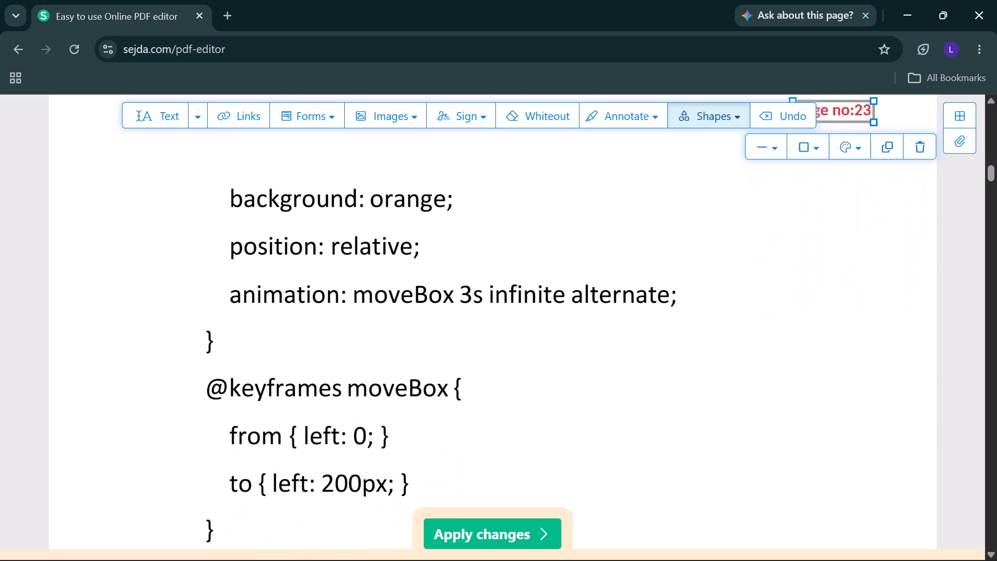
scroll(533, 335, down, 1)
scroll(533, 335, up, 5)
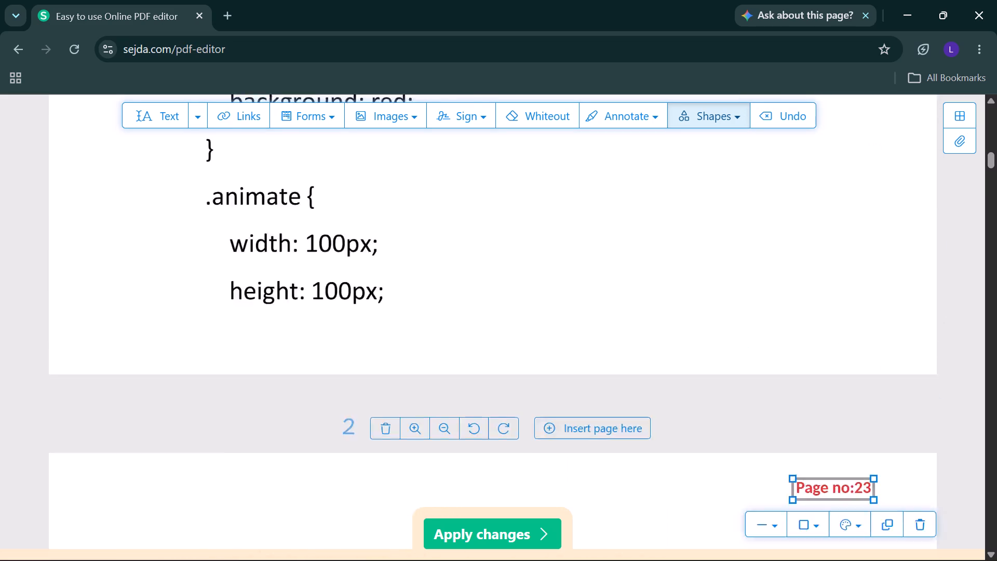
scroll(533, 335, up, 7)
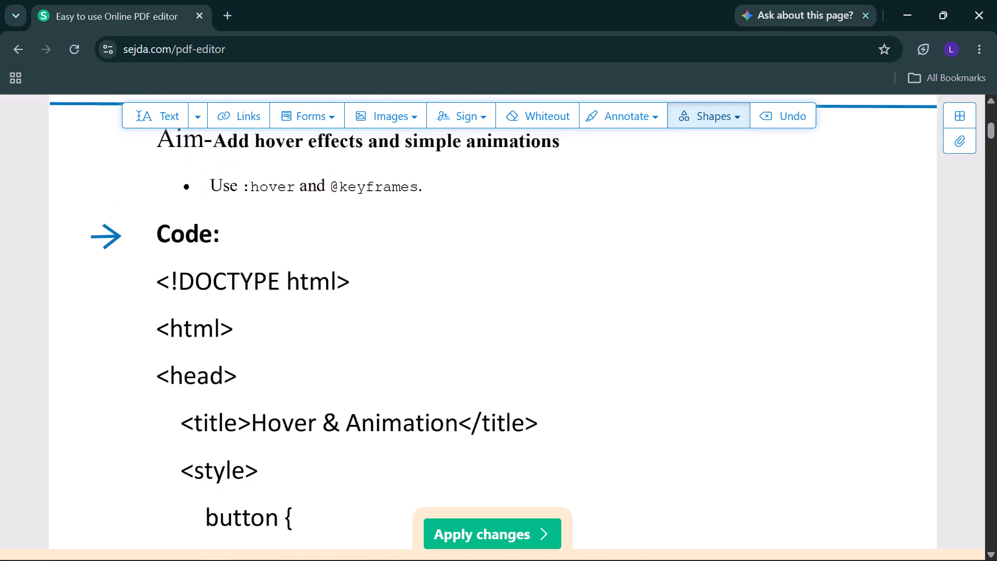
scroll(533, 335, up, 2)
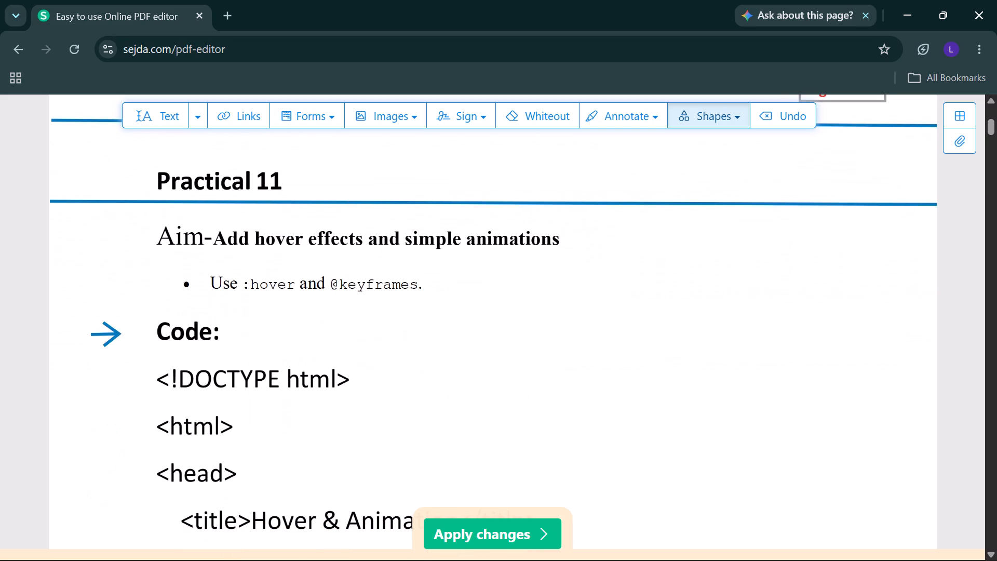
scroll(533, 335, left, 1)
scroll(533, 335, down, 2)
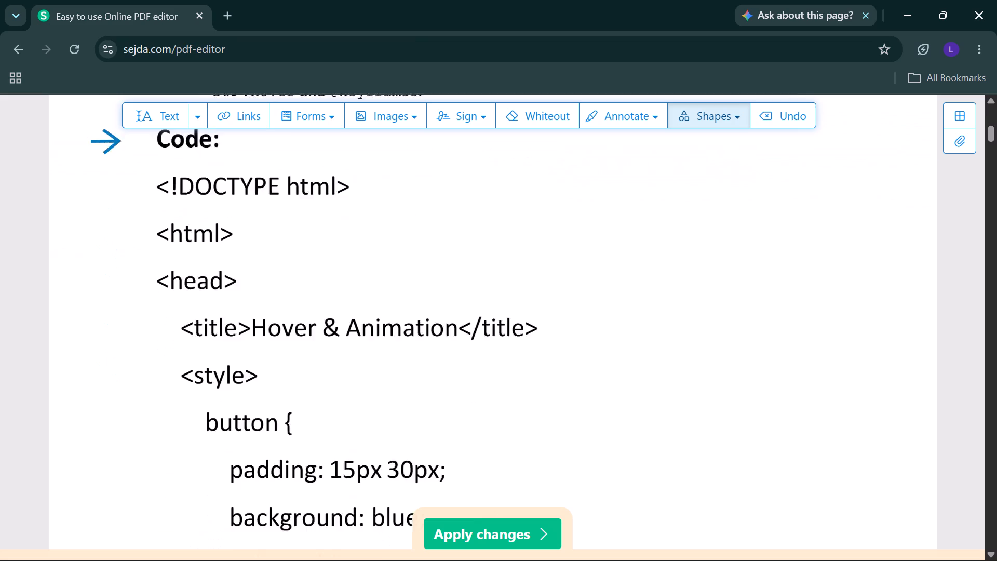
scroll(533, 335, down, 7)
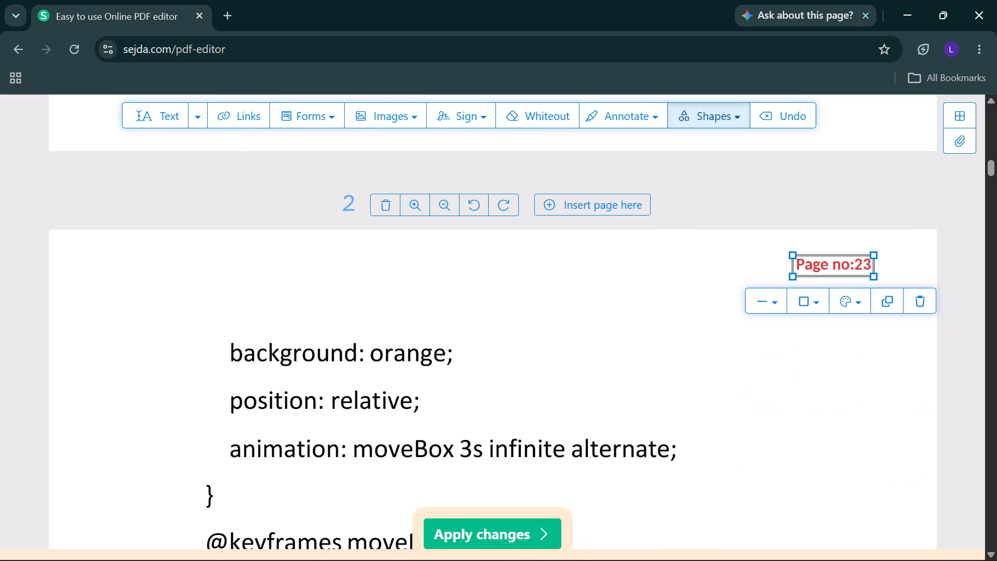
Add a text label reading "Page no:24" at the top right of page 3, above the Practical 12 heading's upper divider line.
scroll(533, 335, down, 7)
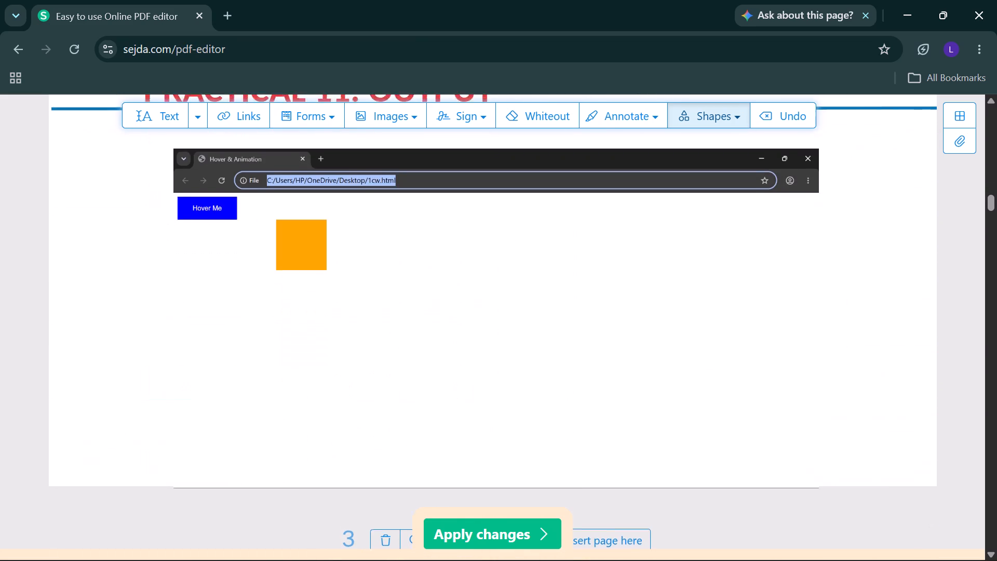
scroll(533, 335, down, 4)
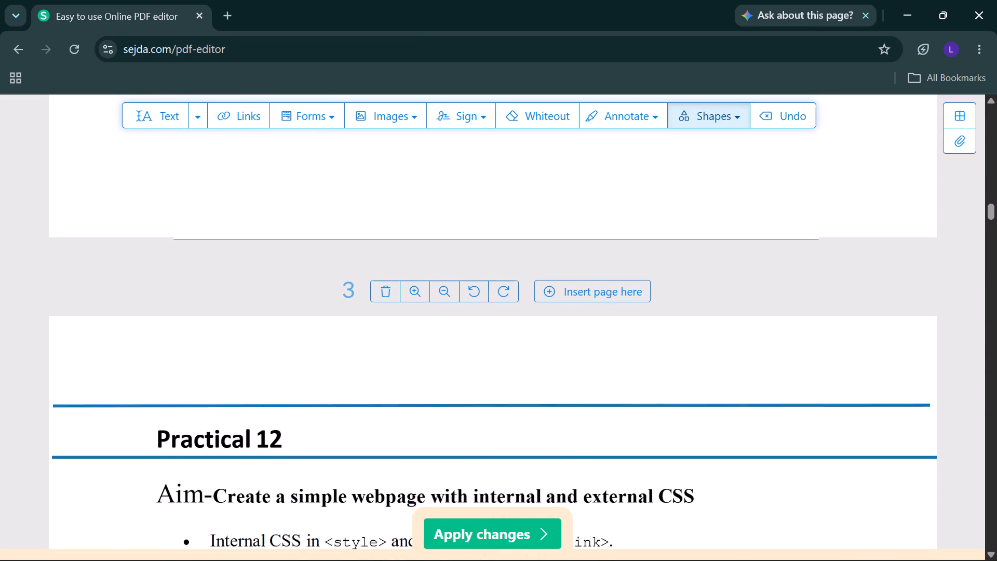
scroll(533, 335, down, 1)
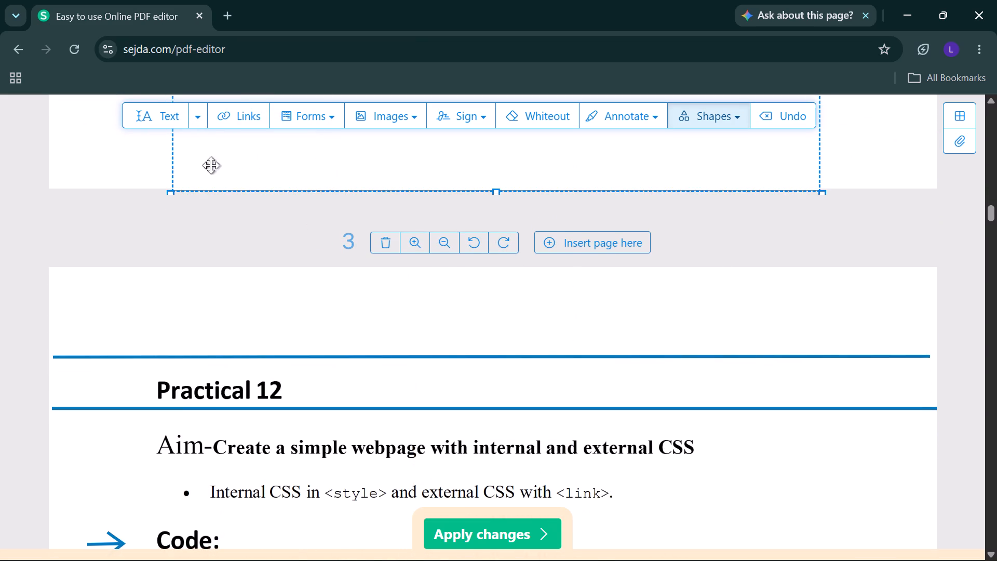
click(158, 110)
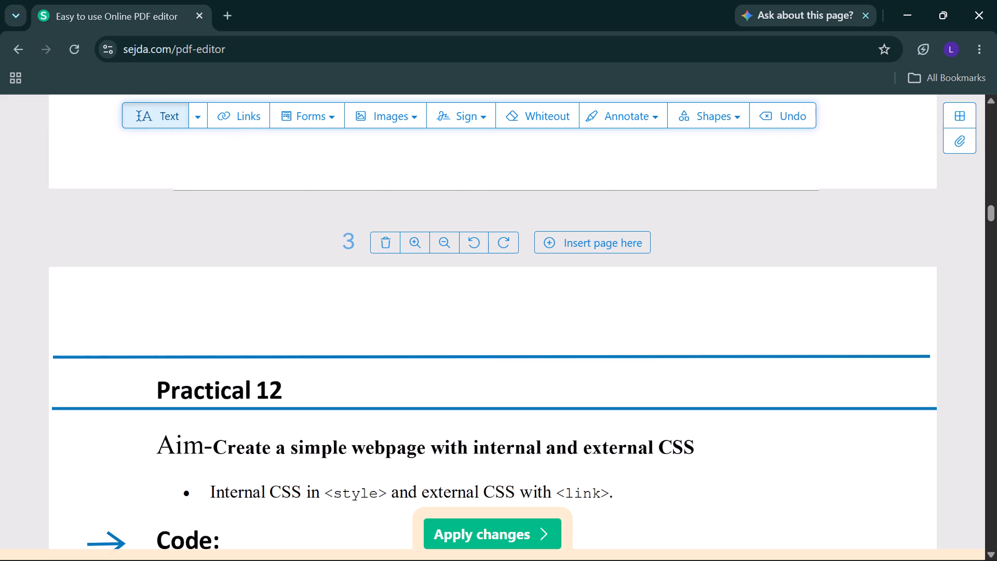
click(760, 300)
key(BackSpace)
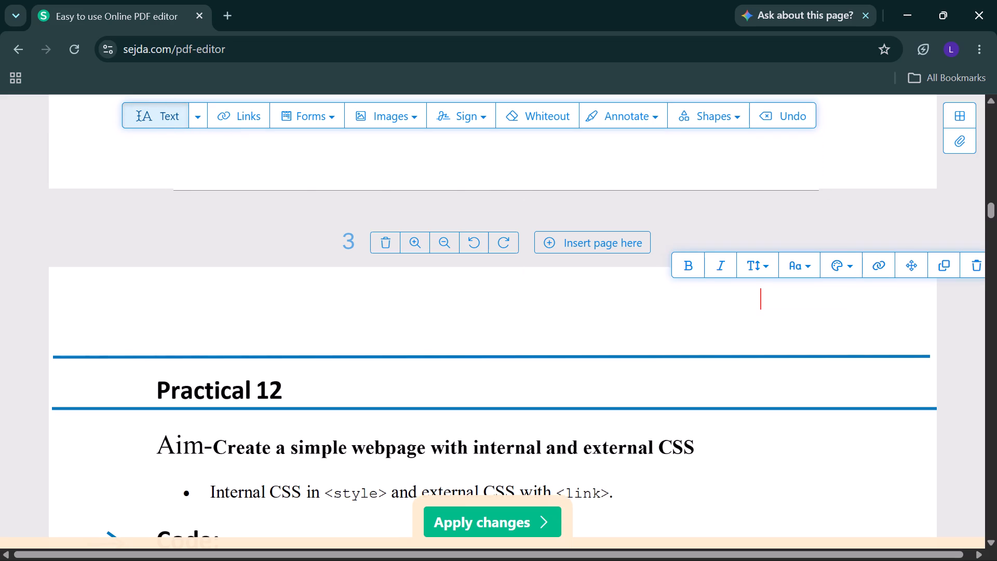
key(p)
text(agr)
key(space)
text(no)
key(BackSpace)
key(BackSpace)
key(BackSpace)
key(BackSpace)
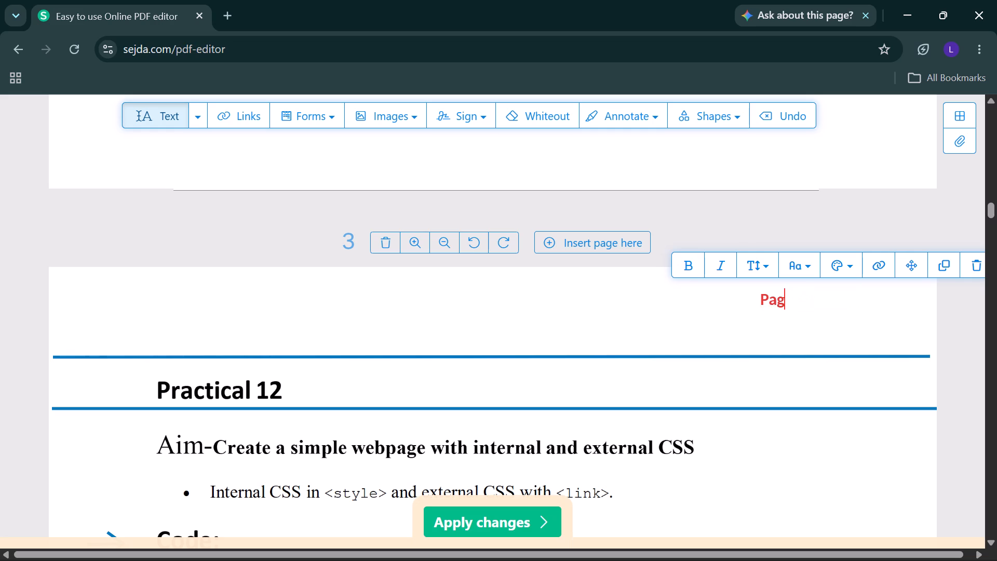
text(e no)
key(shift+colon)
text(24)
Draw a rectangle framing the "Page no:24" label on page 3, with a small margin around the text.
click(716, 119)
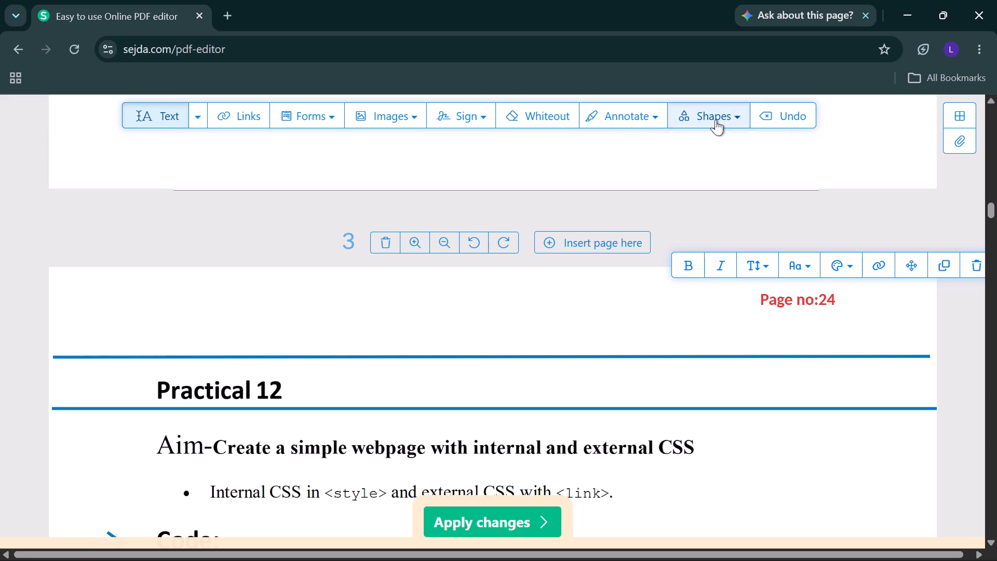
click(690, 167)
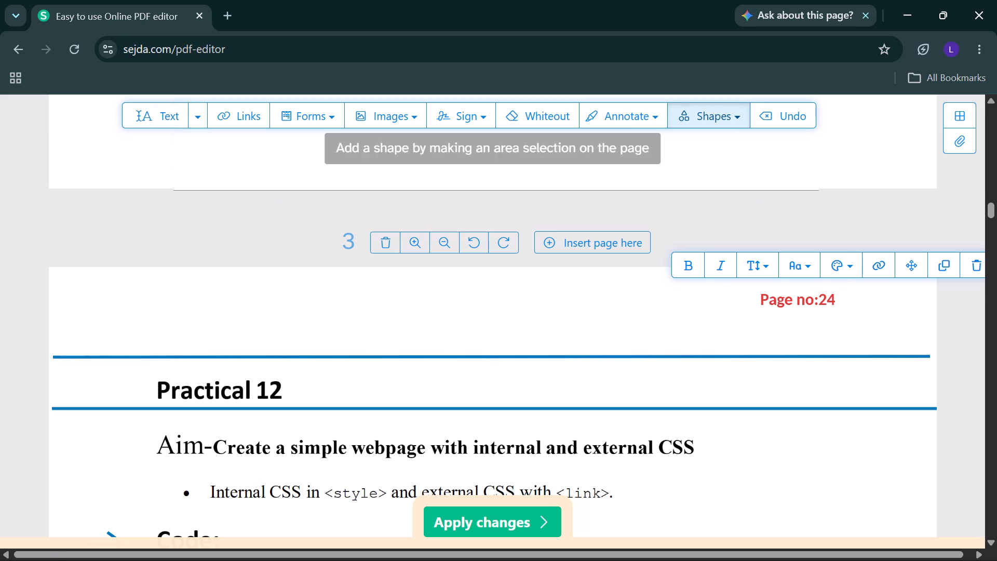
drag(752, 287, 830, 312)
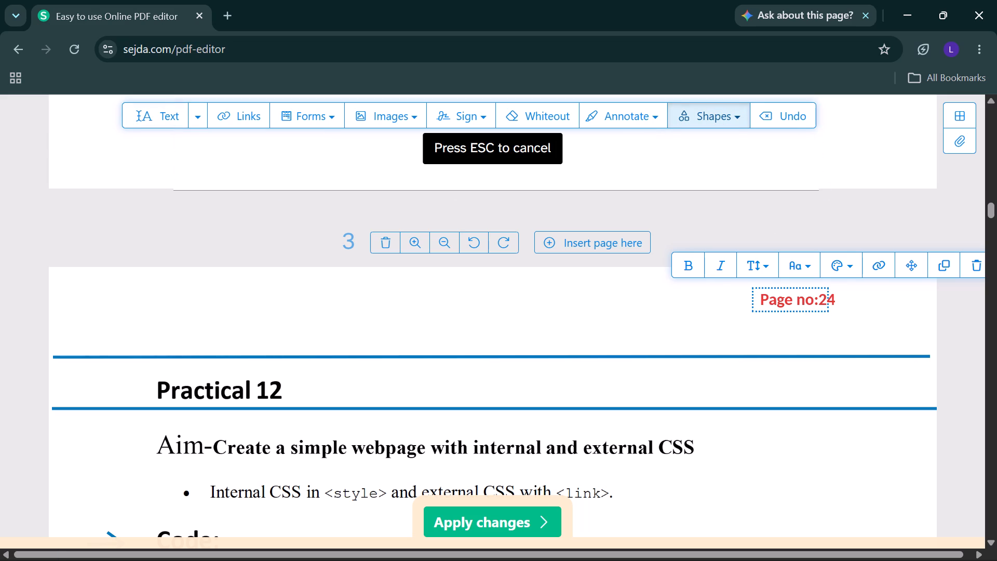
drag(830, 312, 847, 313)
Add a text label reading "Page no :25" at the top right of page 4, above the styles.css code.
scroll(638, 352, down, 2)
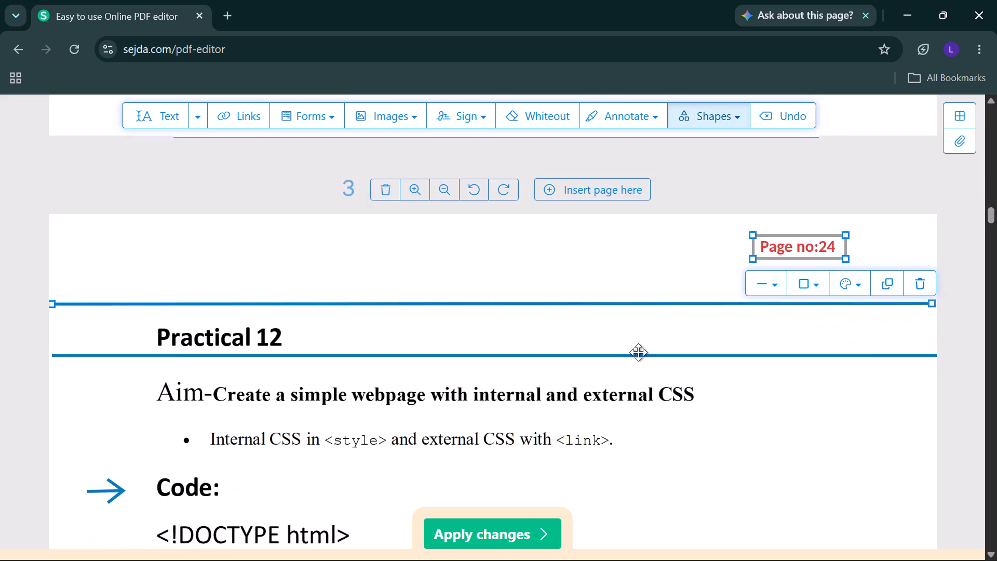
scroll(638, 352, down, 8)
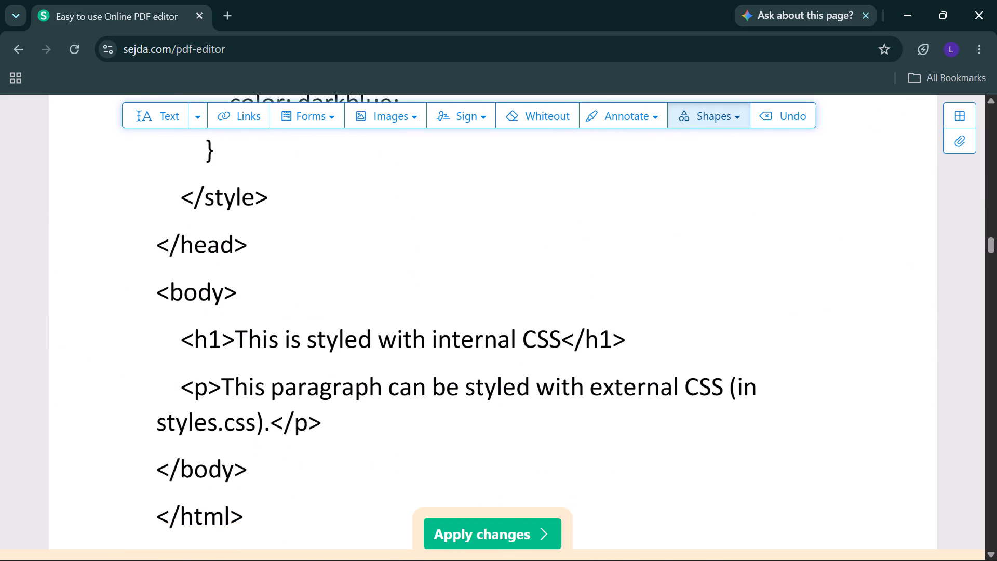
scroll(638, 352, down, 6)
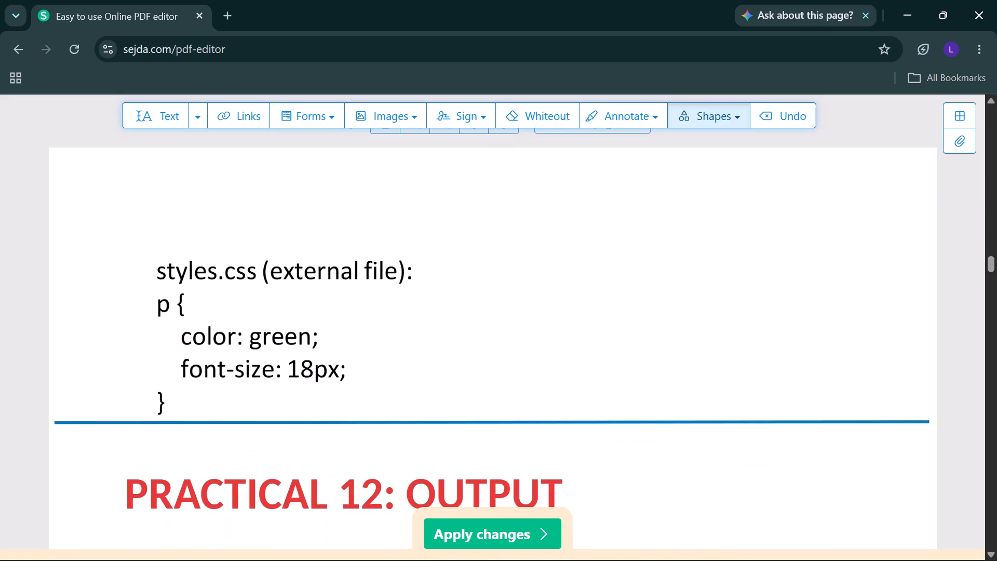
click(152, 116)
click(781, 187)
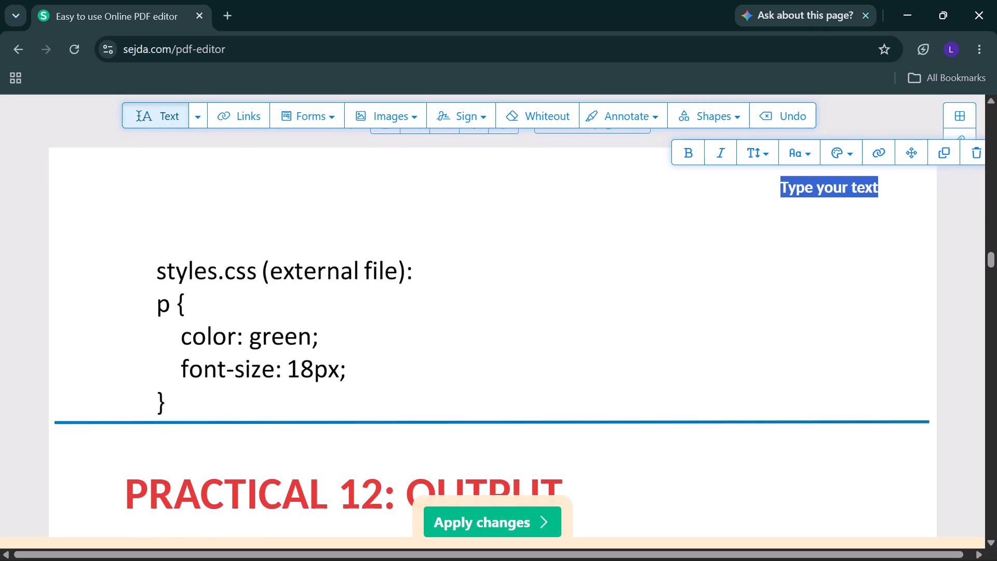
key(BackSpace)
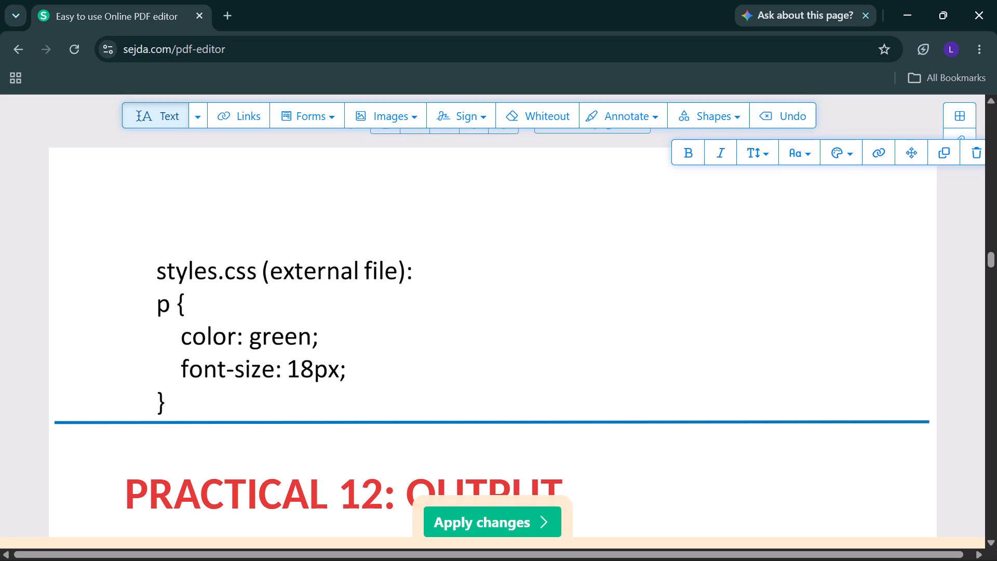
key(p)
text(agr no)
key(space)
key(shift+colon)
text(25)
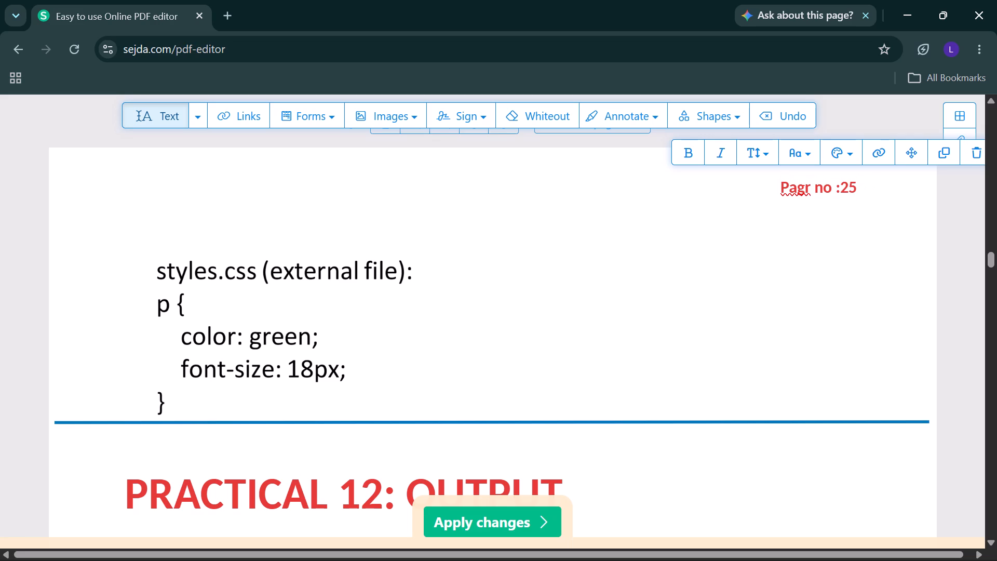
click(812, 192)
key(BackSpace)
key(e)
Draw a rectangle closely framing the "Page no :25" label on page 4.
click(696, 101)
click(696, 108)
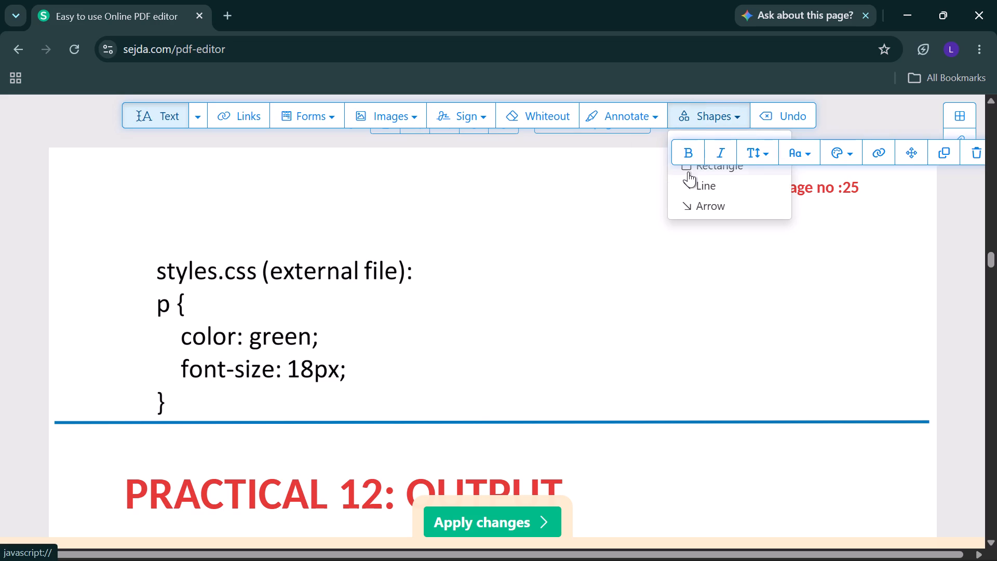
click(688, 169)
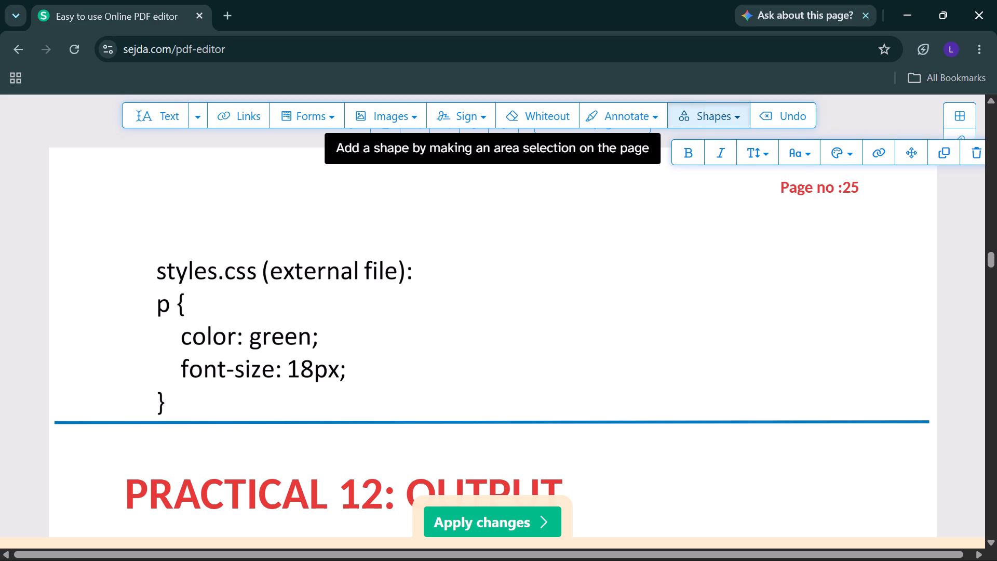
drag(776, 181, 853, 204)
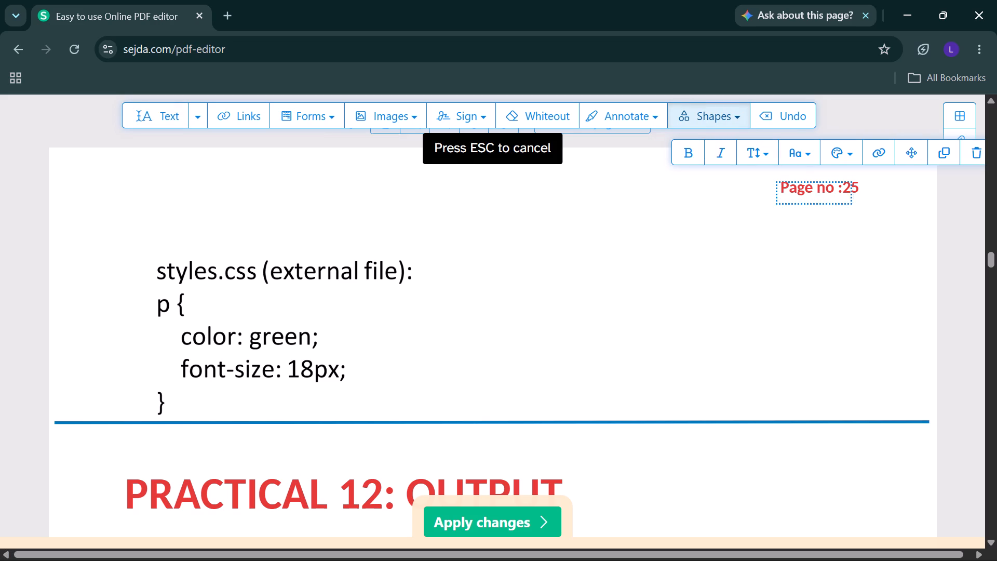
drag(853, 204, 872, 197)
Add a text label reading "Page no :26" at the top right of page 5, above the Practical 13 heading's upper divider line.
scroll(662, 299, down, 1)
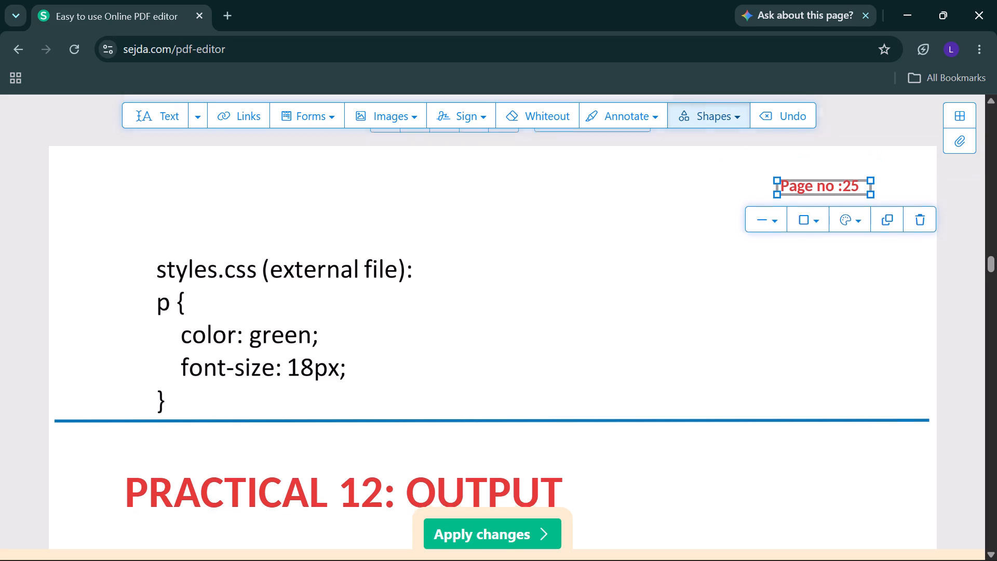
scroll(662, 299, down, 5)
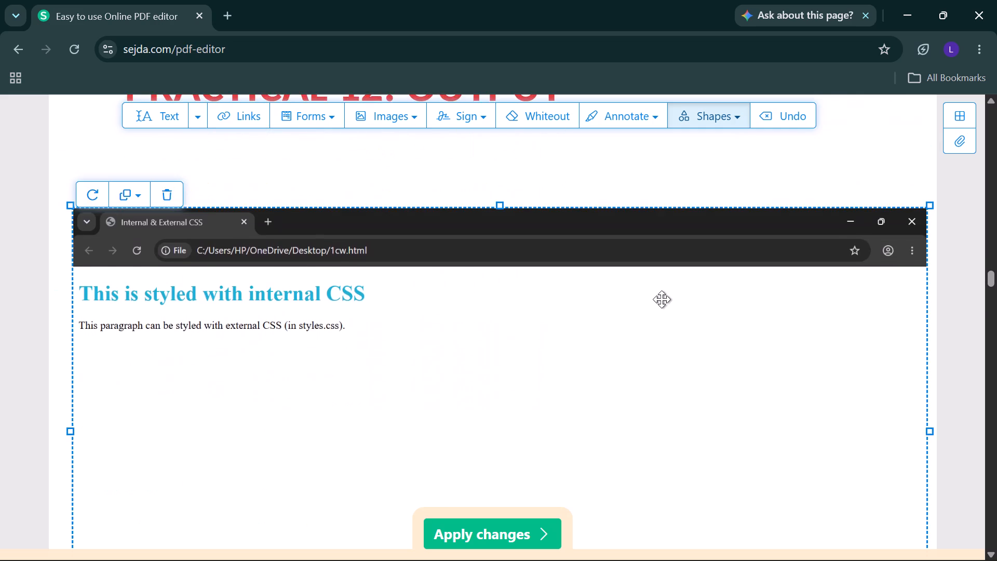
scroll(662, 299, down, 7)
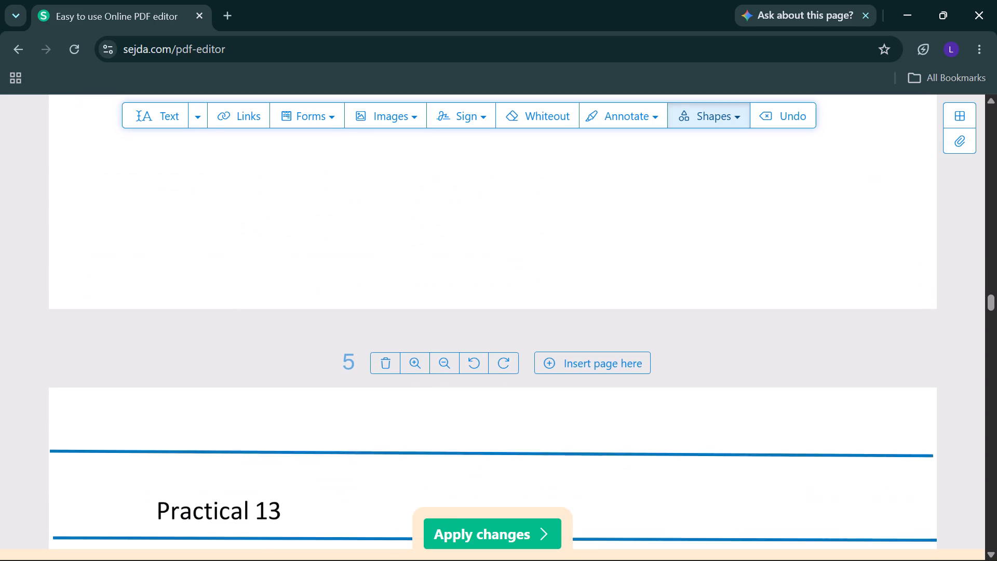
scroll(662, 299, down, 2)
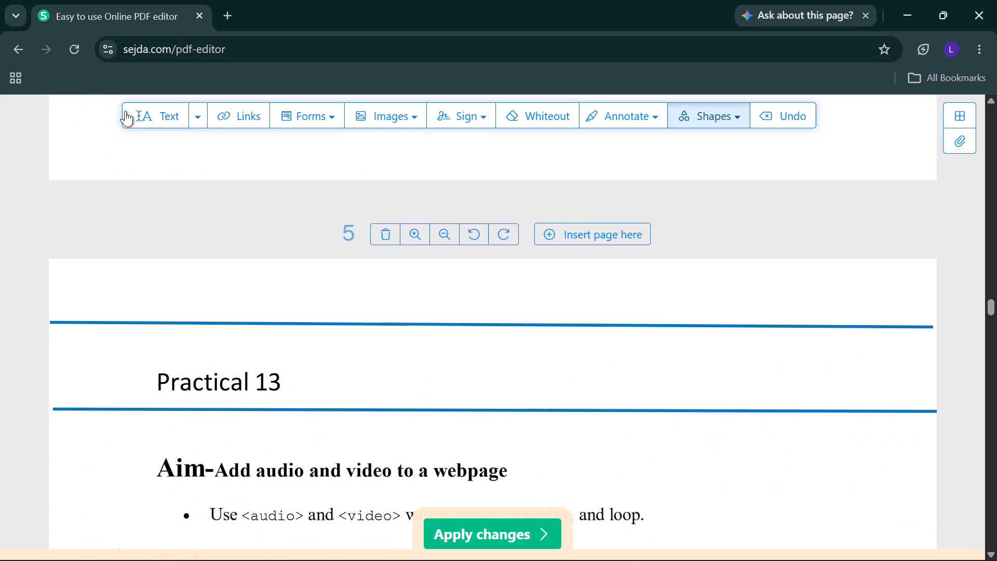
click(128, 113)
click(803, 280)
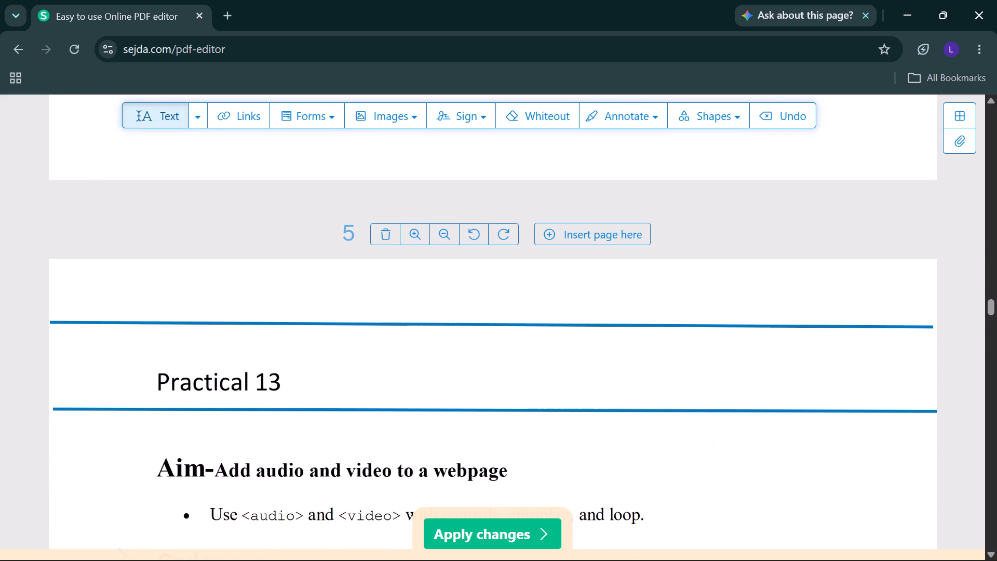
key(BackSpace)
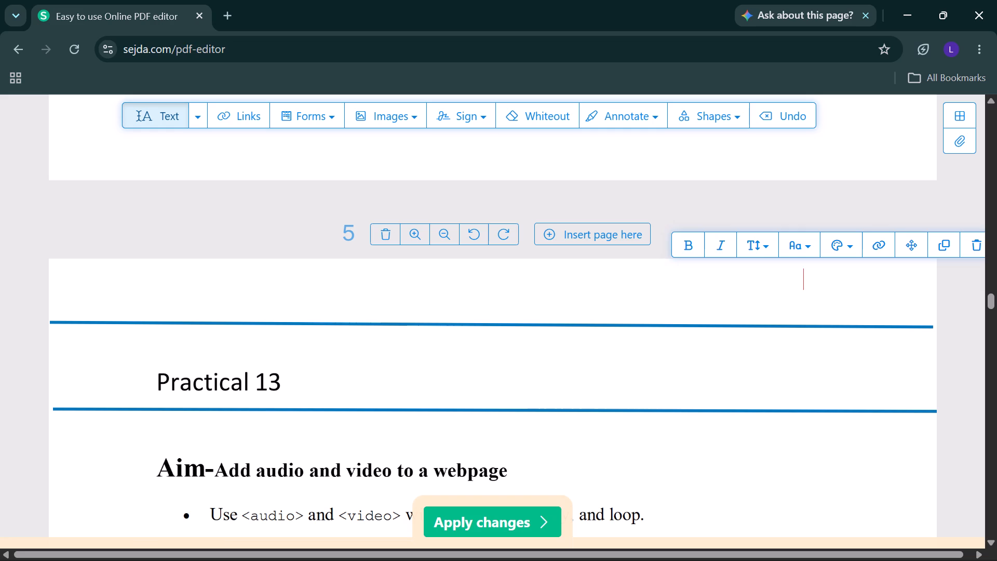
key(p)
key(a)
key(g)
text(e no :)
key(2)
key(6)
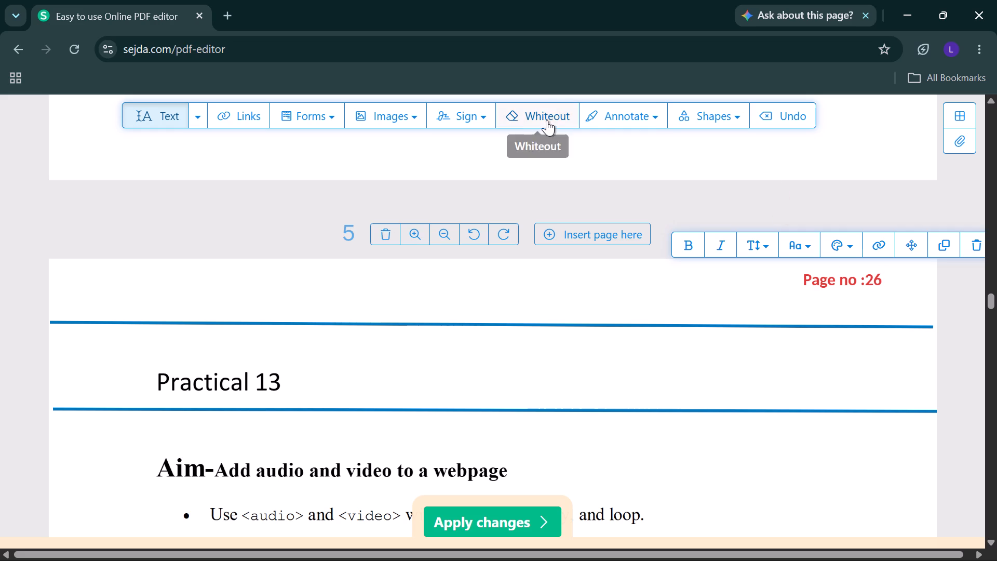
Draw a rectangle closely framing the "Page no :26" label on page 5.
click(707, 116)
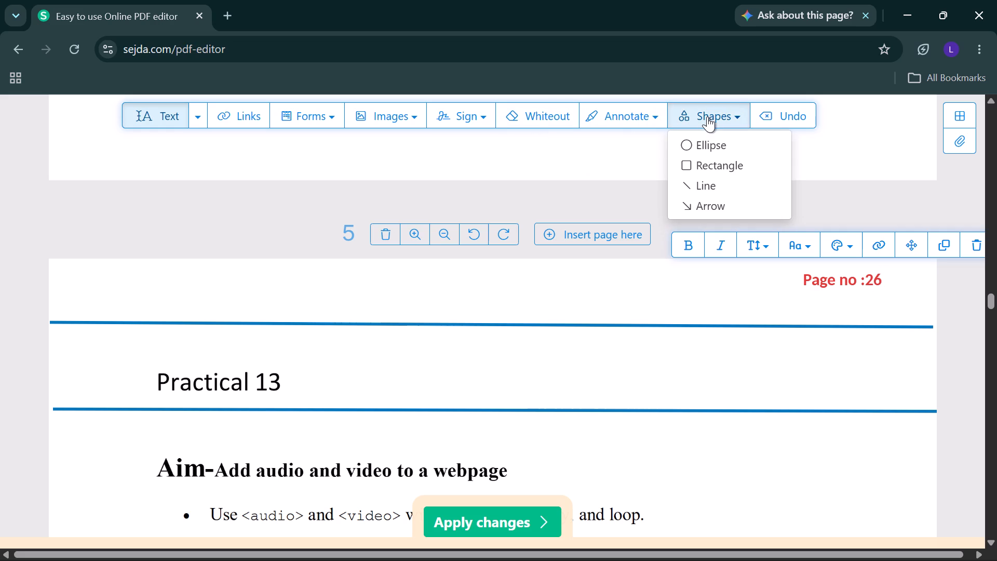
click(699, 162)
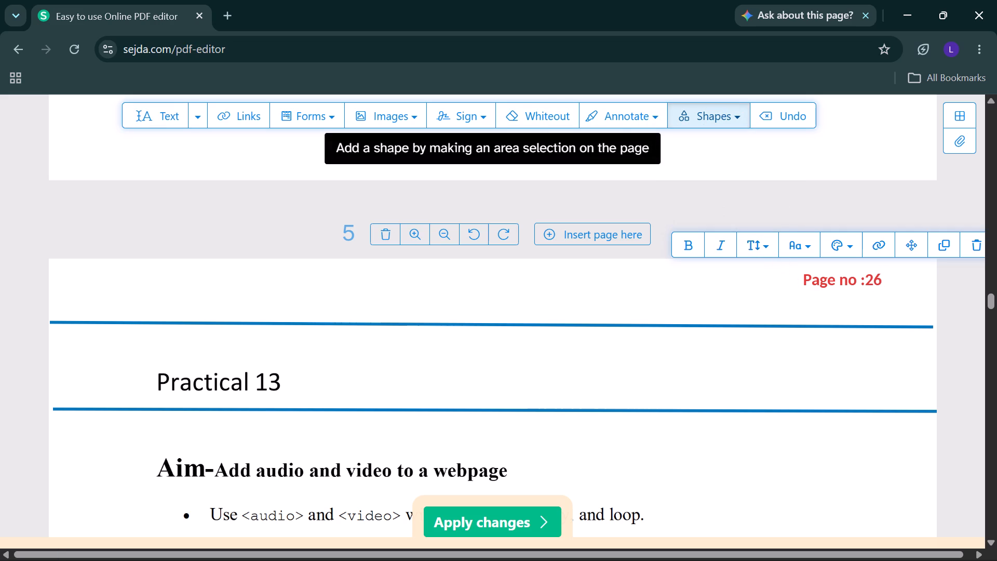
drag(803, 273, 888, 289)
click(654, 295)
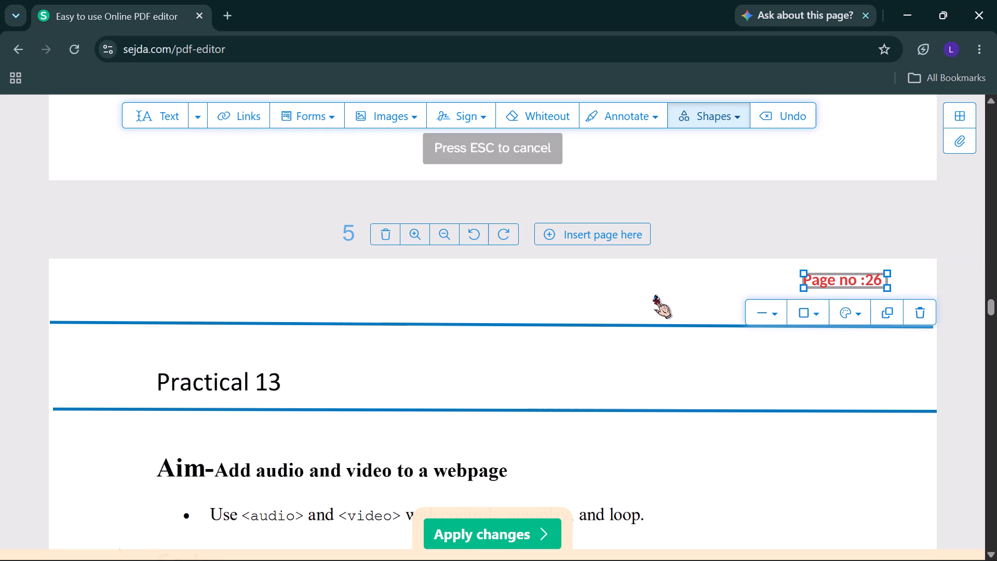
Resize the rectangle on page 5 so it fully encloses the "Page no :26" label.
click(800, 273)
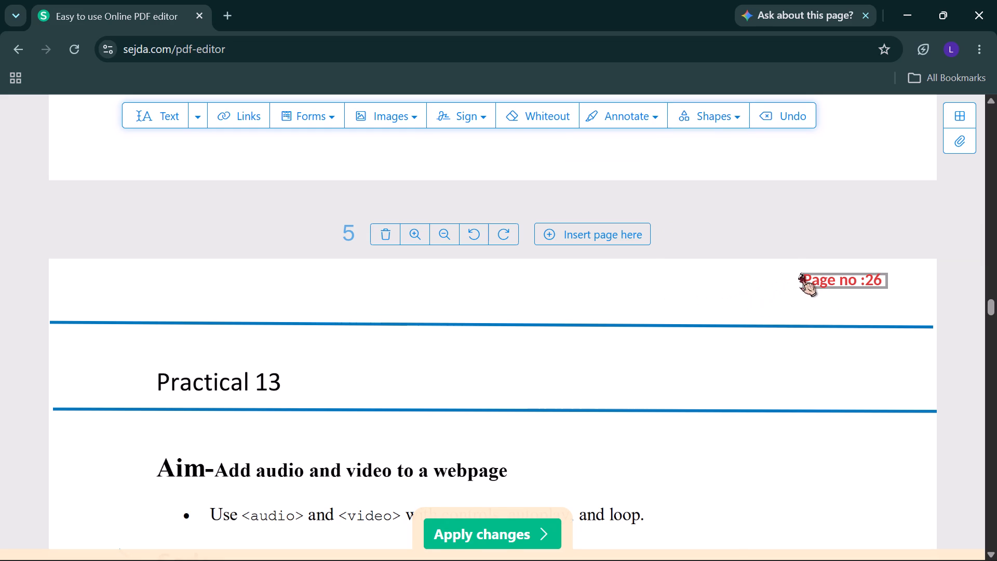
click(803, 275)
click(803, 275)
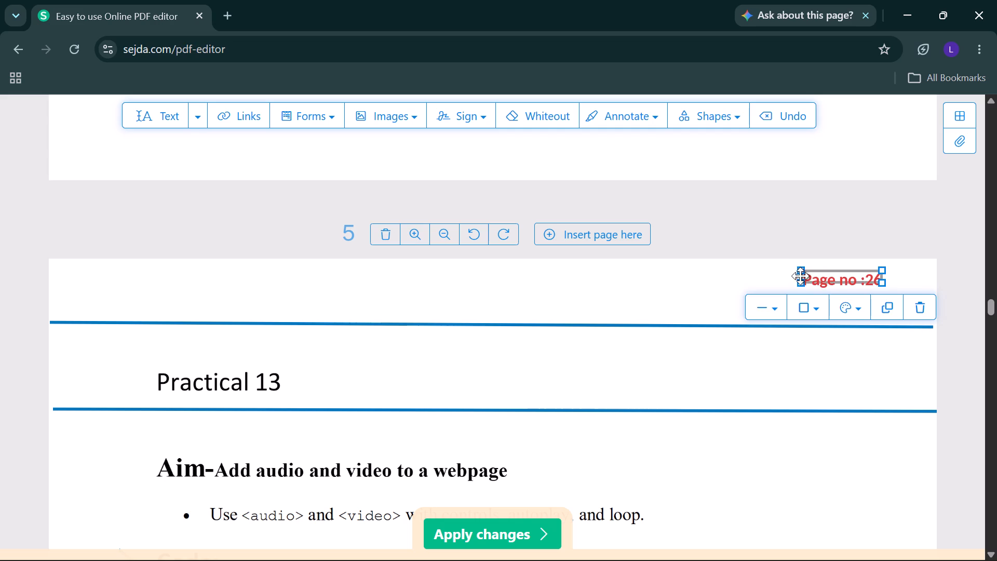
drag(800, 282, 799, 295)
drag(875, 289, 889, 289)
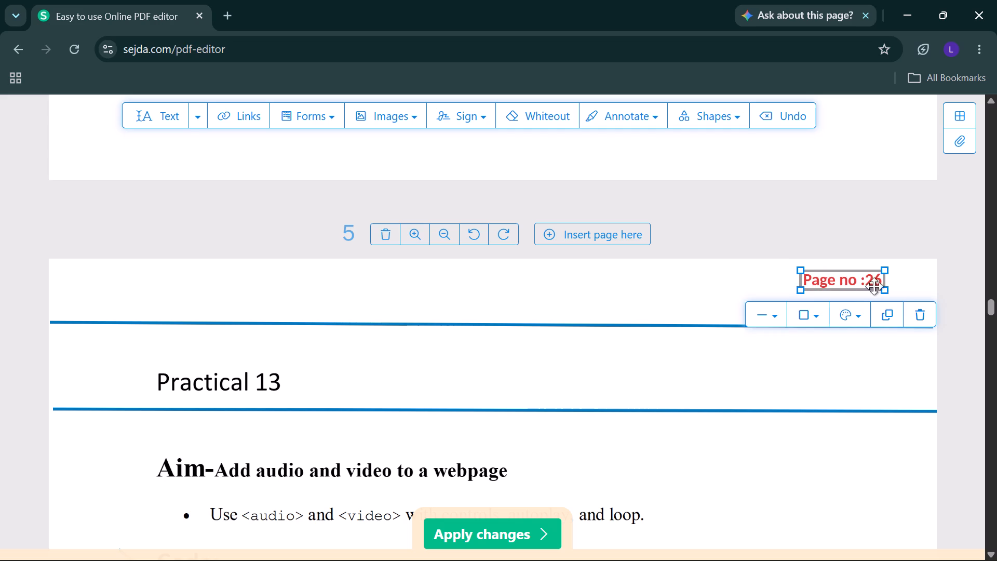
Add a text label reading "Page no:27" at the top right of page 6, above the Practical 13 output heading's upper divider line.
scroll(551, 292, down, 5)
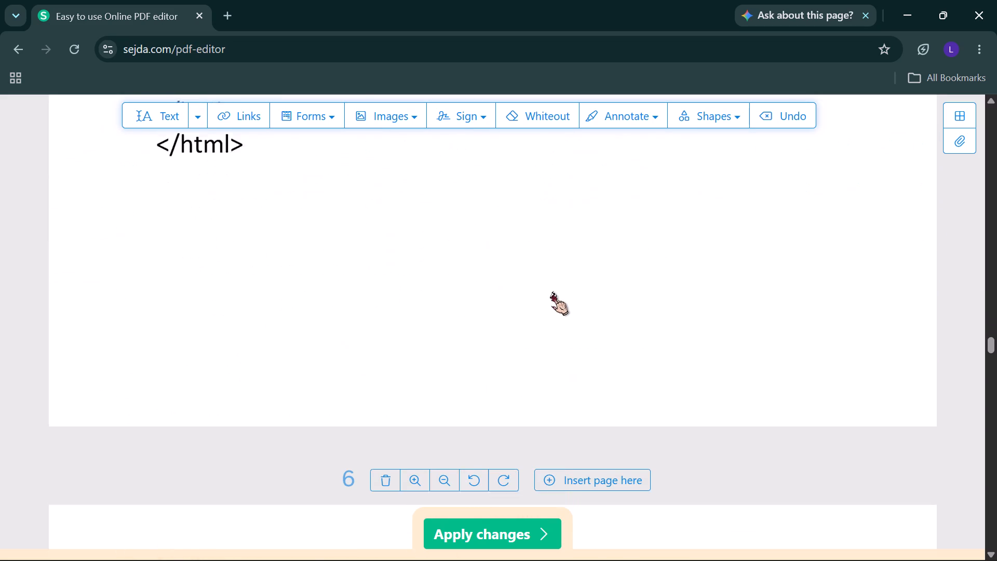
scroll(551, 292, down, 4)
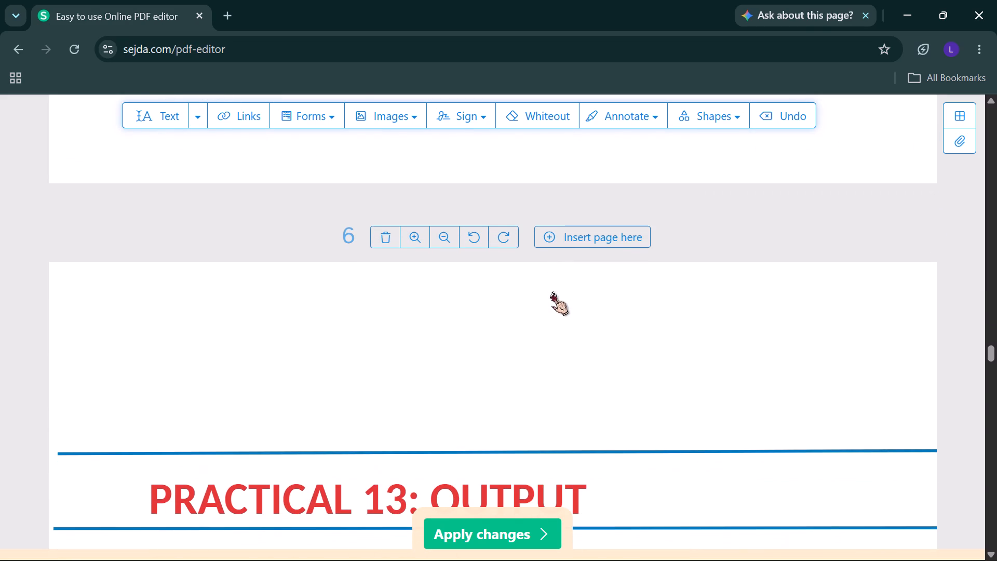
click(819, 289)
click(819, 289)
click(164, 117)
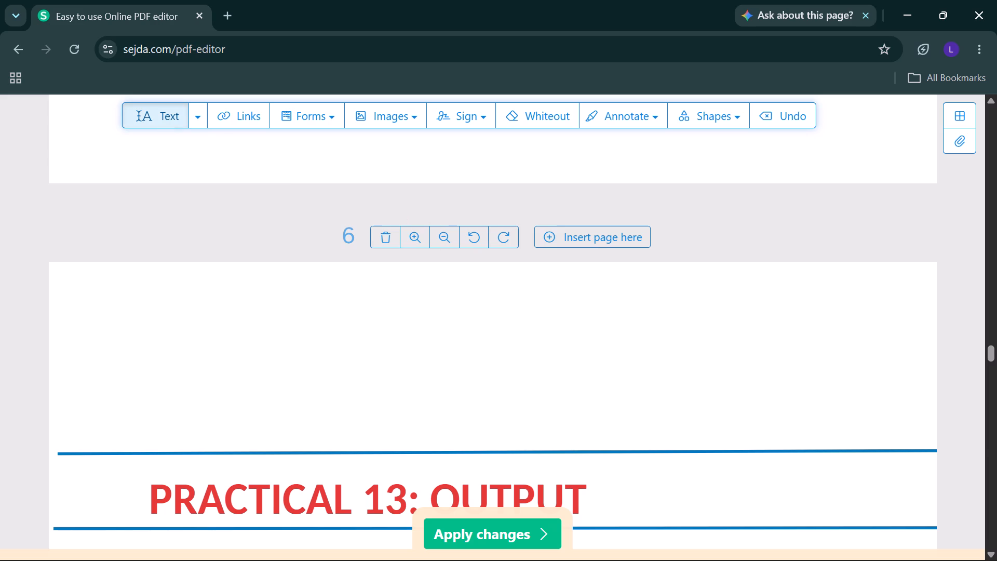
click(815, 298)
key(BackSpace)
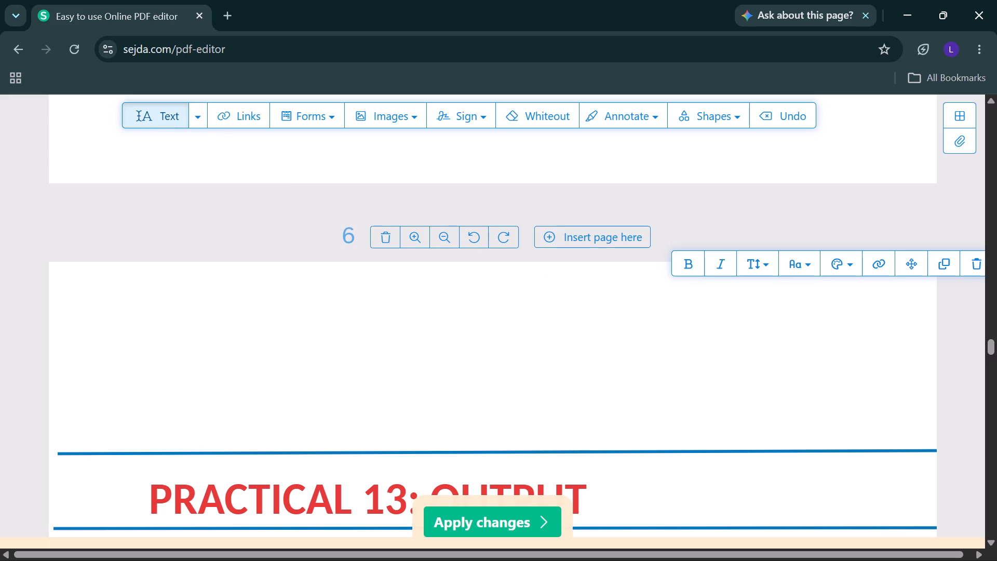
text(Pagr)
key(BackSpace)
text(e no:)
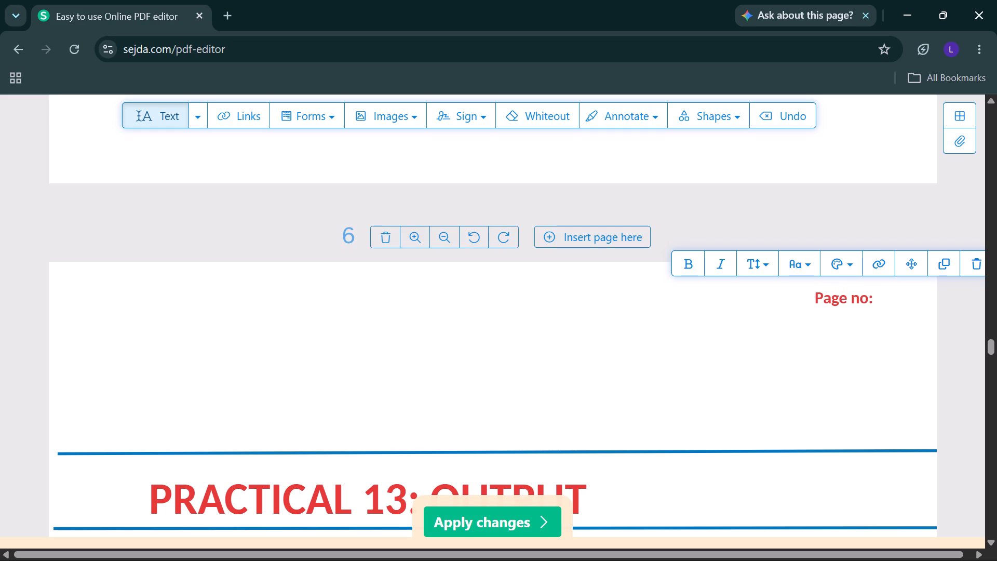
text(27)
Draw a rectangle closely framing the "Page no:27" label on page 6.
click(718, 114)
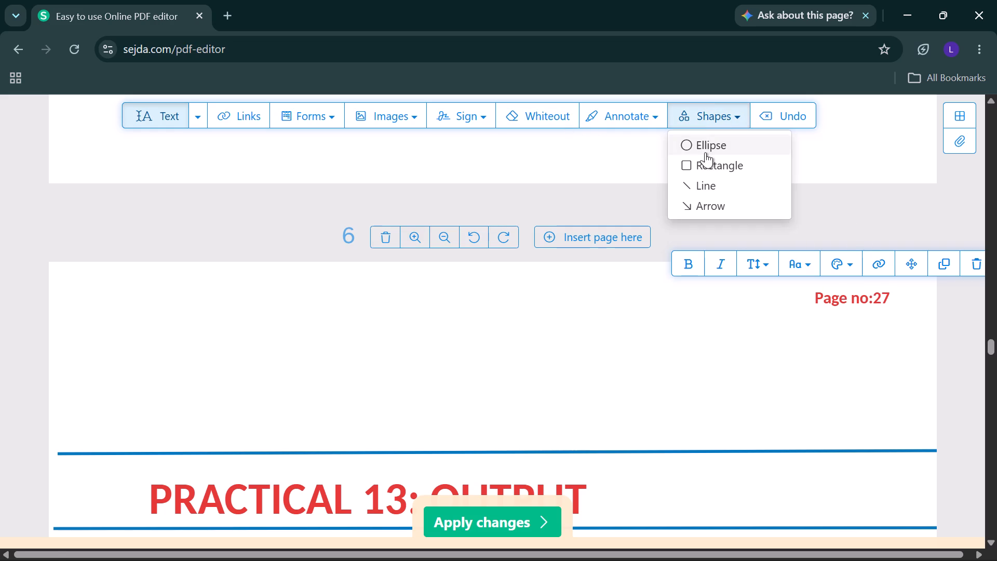
click(705, 158)
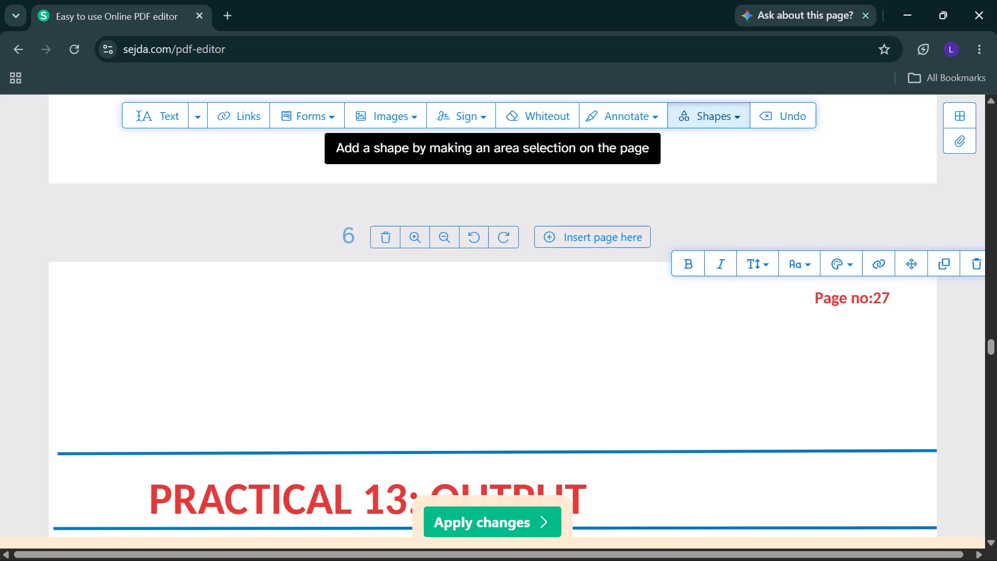
drag(812, 289, 898, 310)
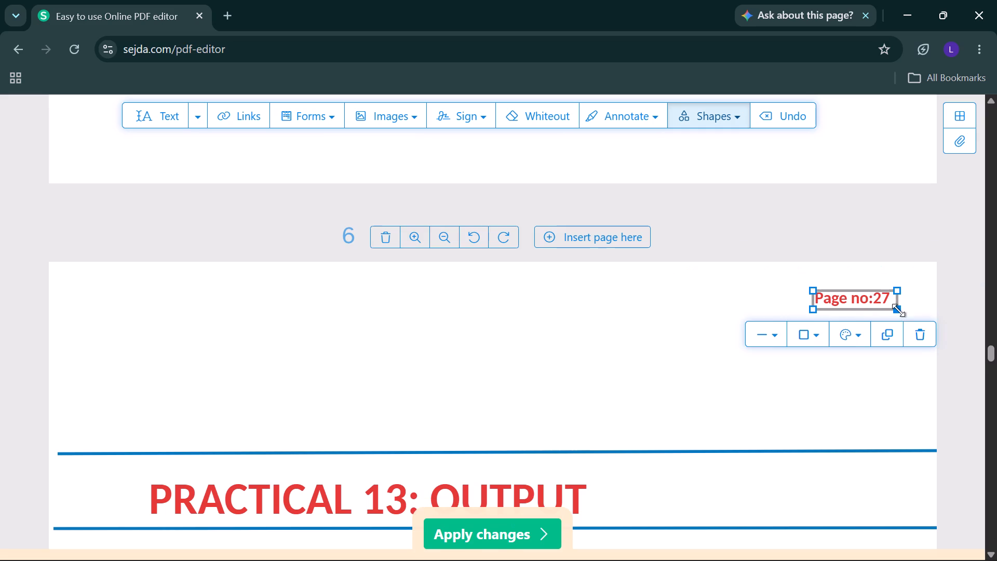
Add a text label reading "Page no:28" at the top right of page 7, above the Practical 14 heading's upper divider line.
scroll(625, 367, down, 5)
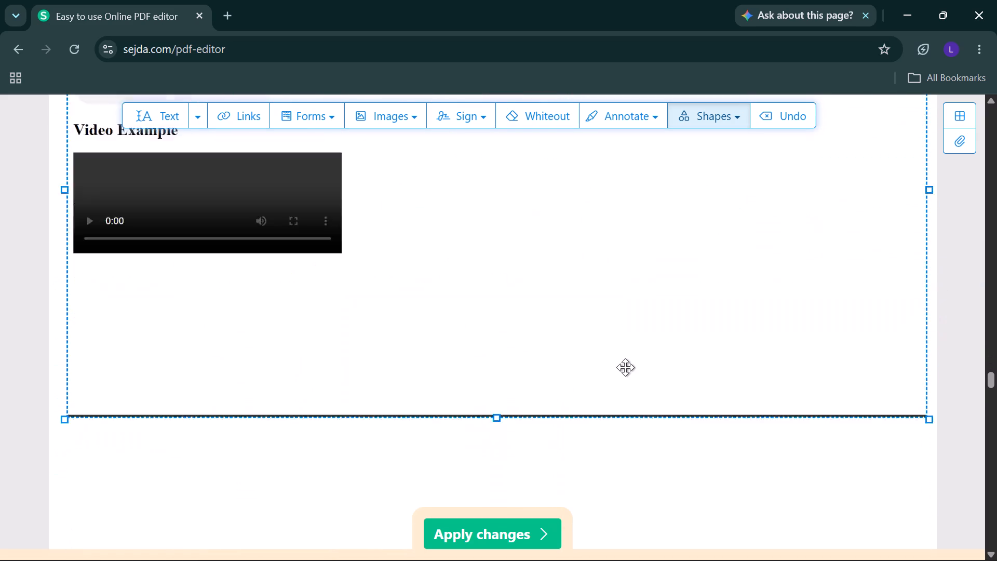
scroll(625, 367, down, 2)
scroll(625, 367, up, 3)
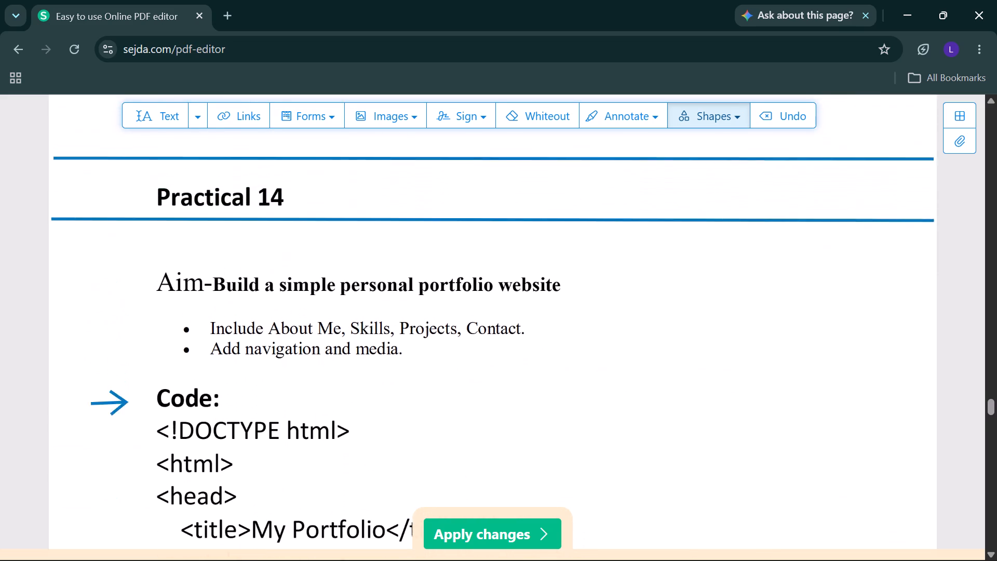
scroll(625, 367, up, 2)
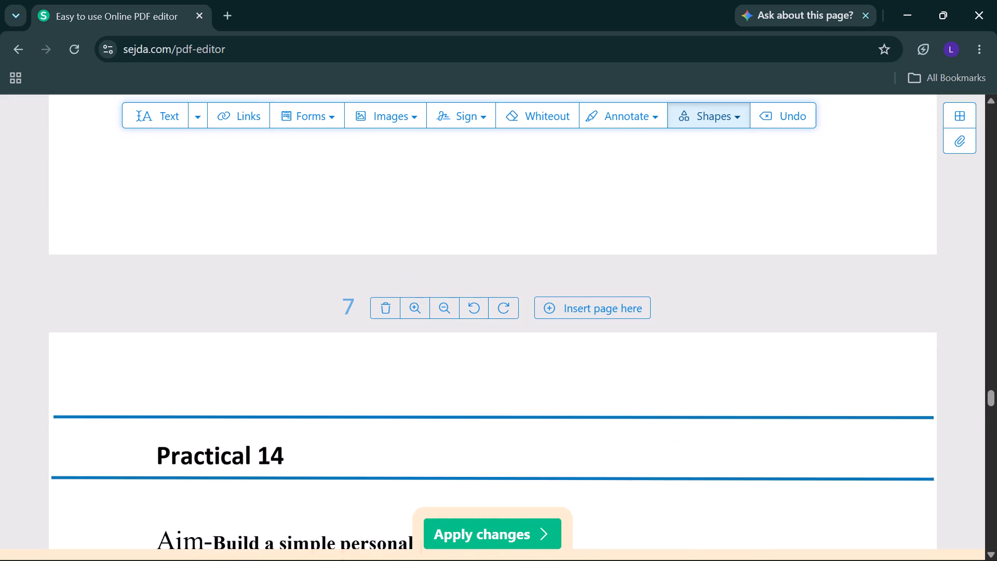
click(162, 118)
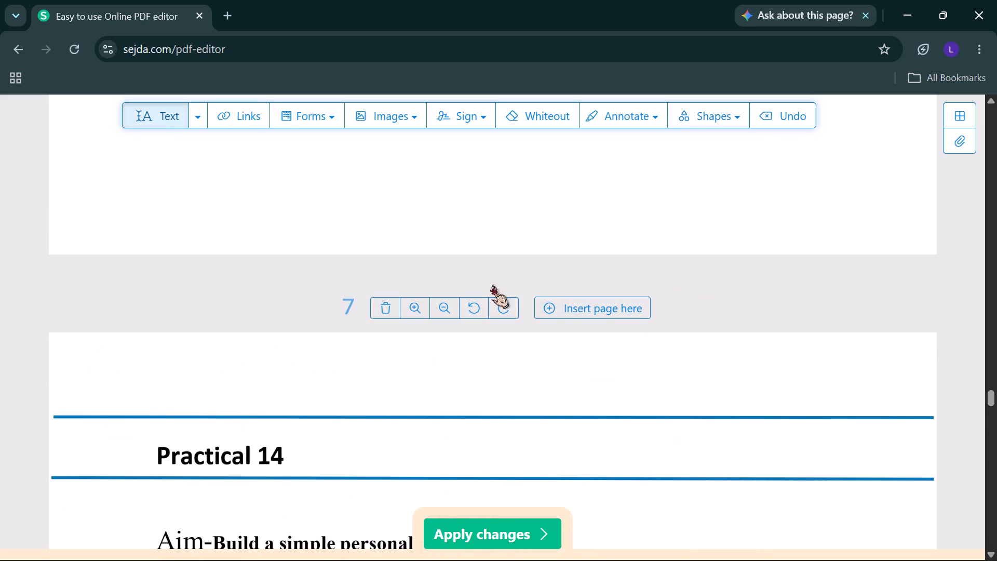
click(820, 358)
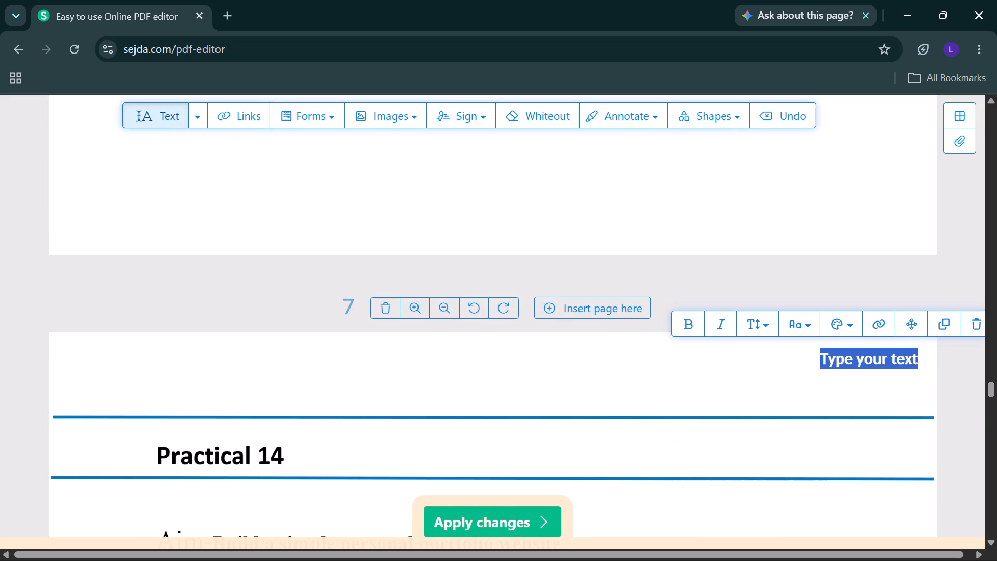
key(BackSpace)
text(Page no:2)
key(8)
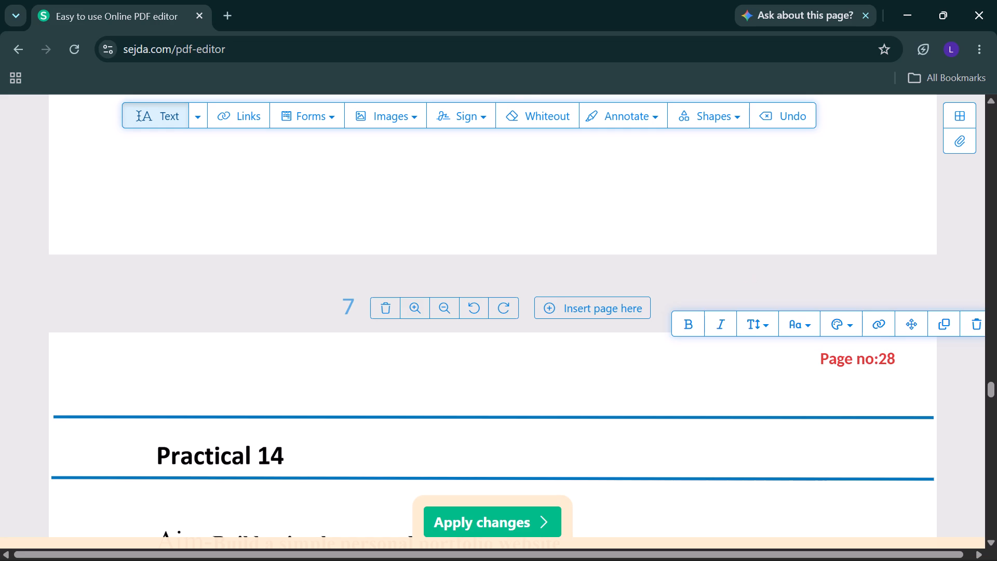
Draw a rectangle closely framing the "Page no:28" label on page 7.
click(728, 125)
click(728, 171)
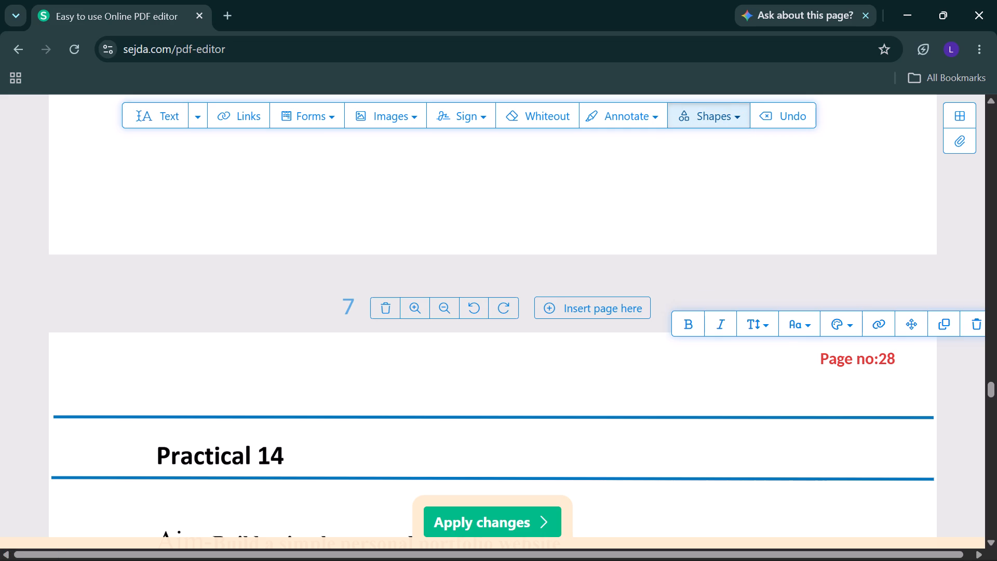
drag(814, 345, 874, 374)
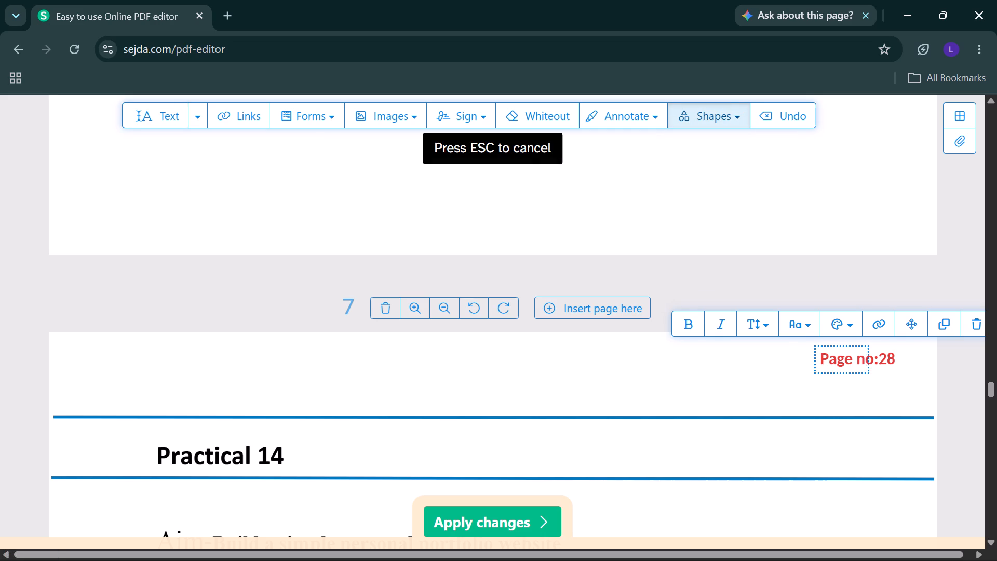
drag(874, 374, 908, 372)
Add a text label reading "Page no:29" at the top right of page 8, above the "about" section code.
scroll(537, 411, down, 2)
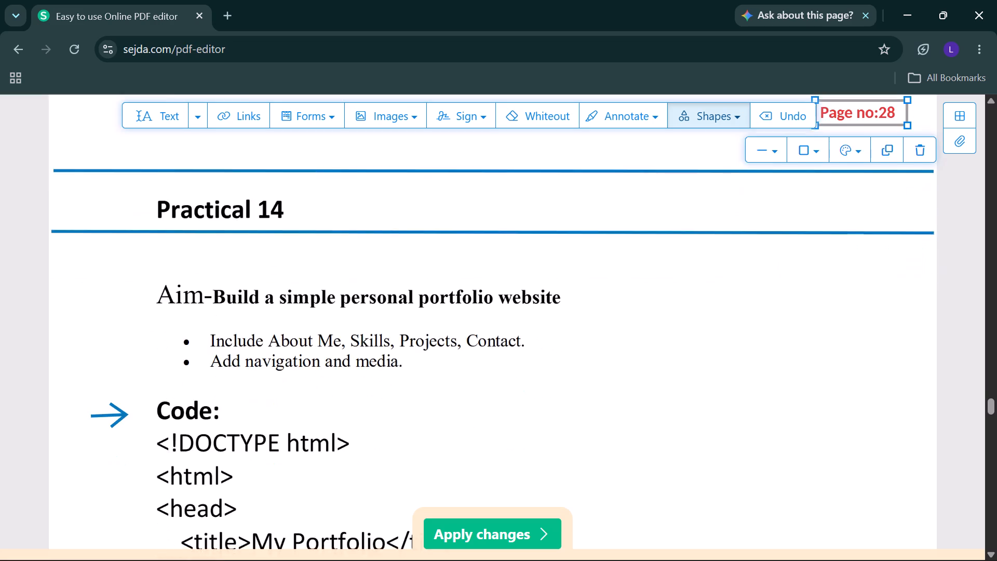
scroll(537, 411, down, 7)
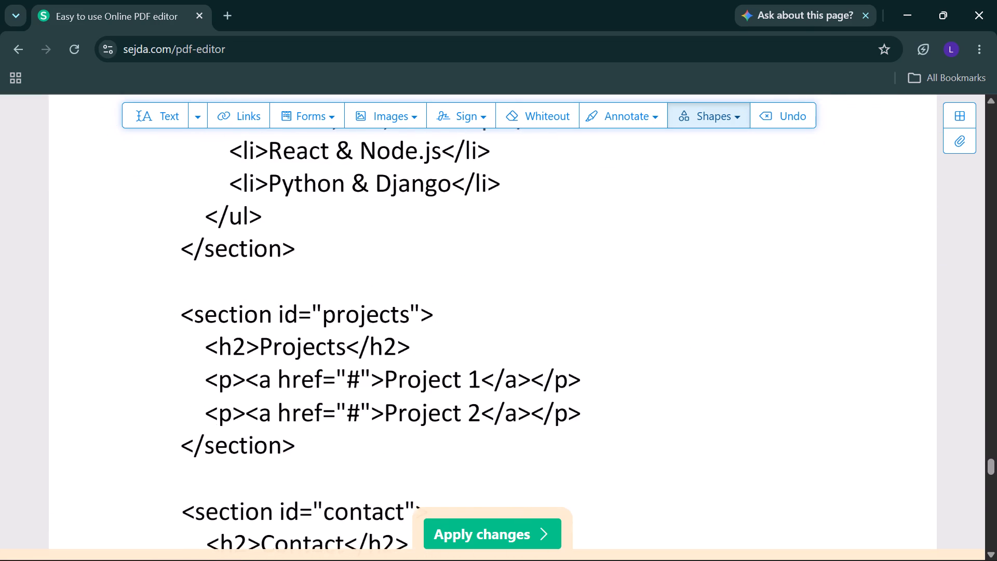
scroll(537, 411, up, 5)
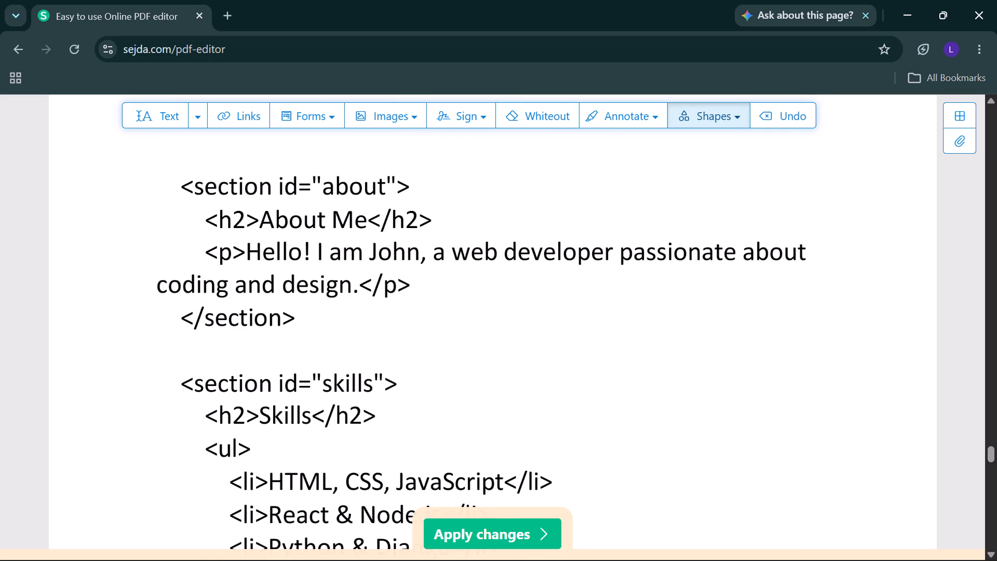
scroll(537, 411, up, 2)
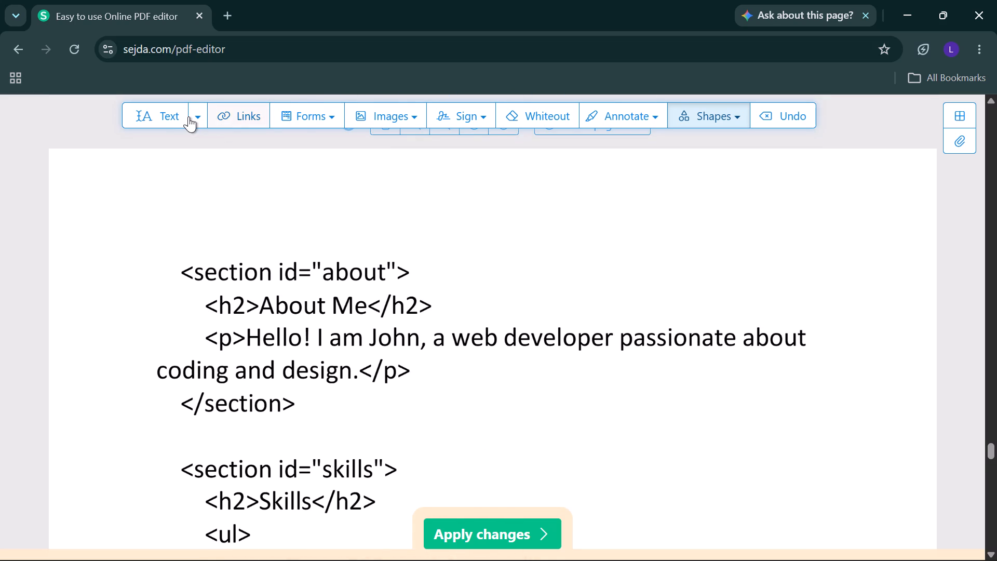
click(179, 117)
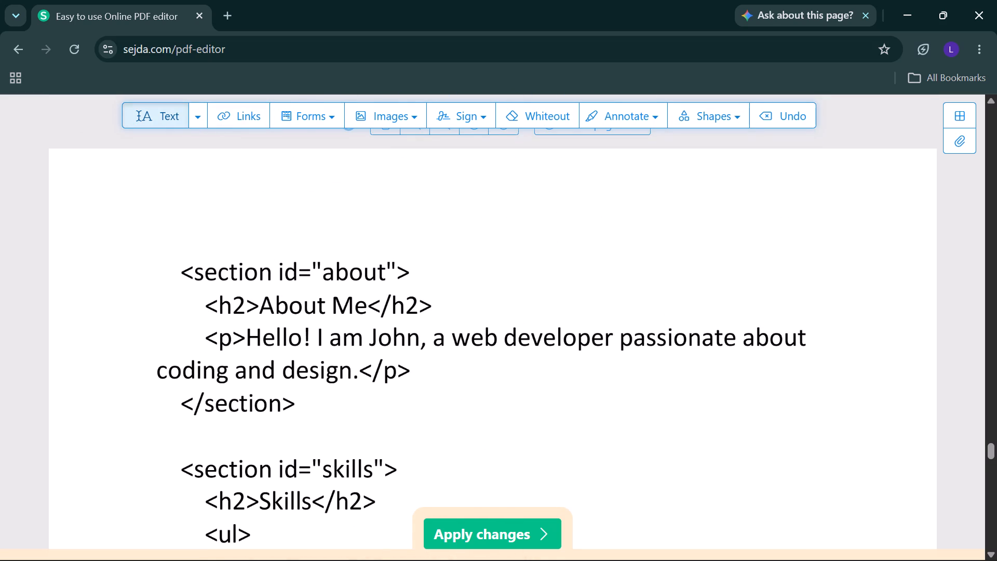
click(825, 180)
key(BackSpace)
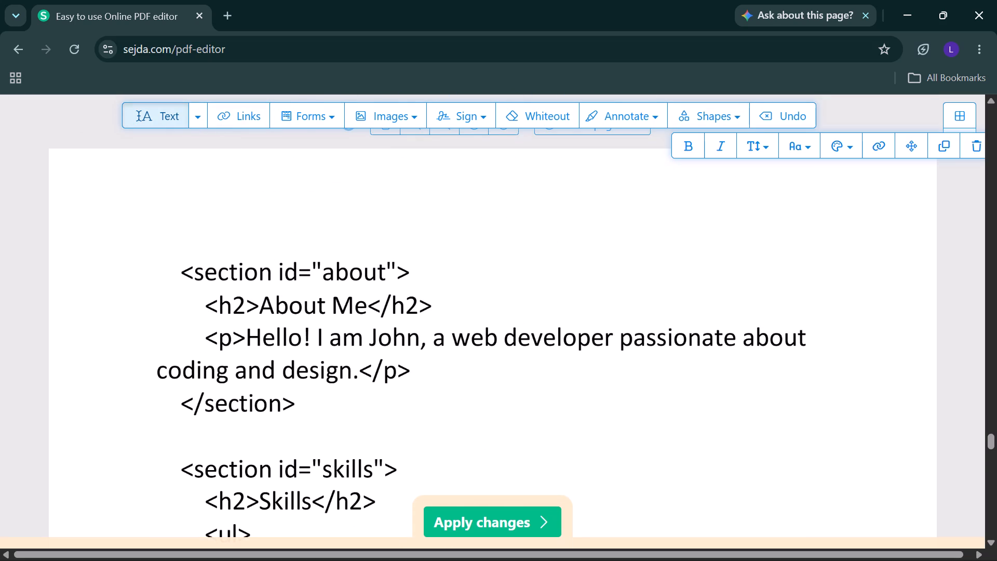
text(Pagr)
key(BackSpace)
text(e no:29)
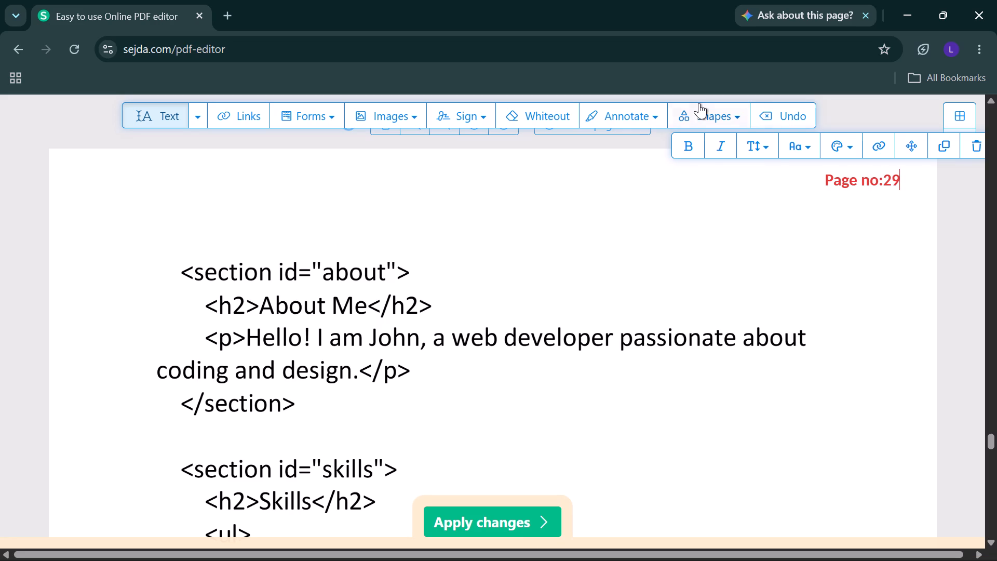
Draw a rectangle fully enclosing the "Page no:29" label on page 8.
click(700, 103)
click(677, 168)
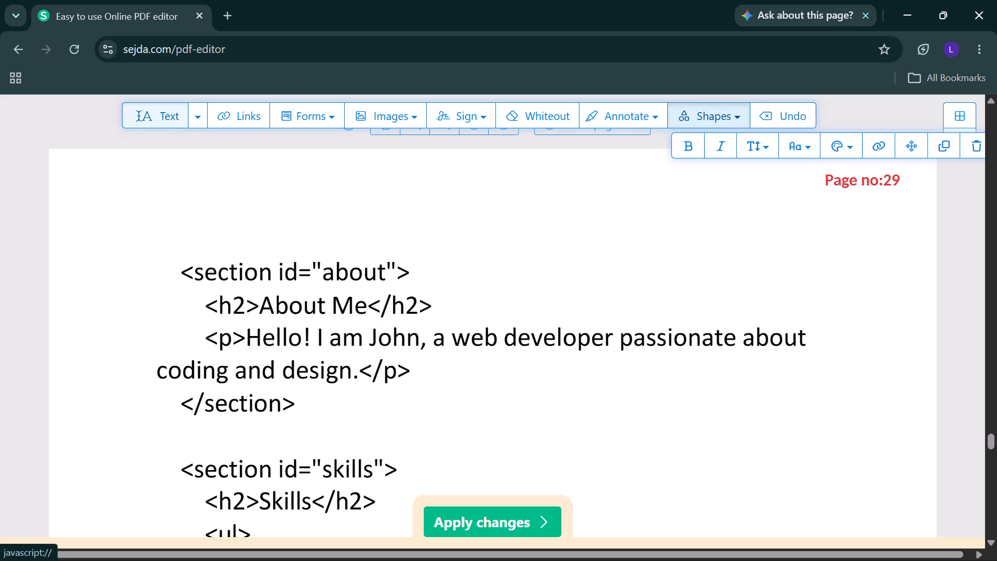
drag(820, 176, 875, 190)
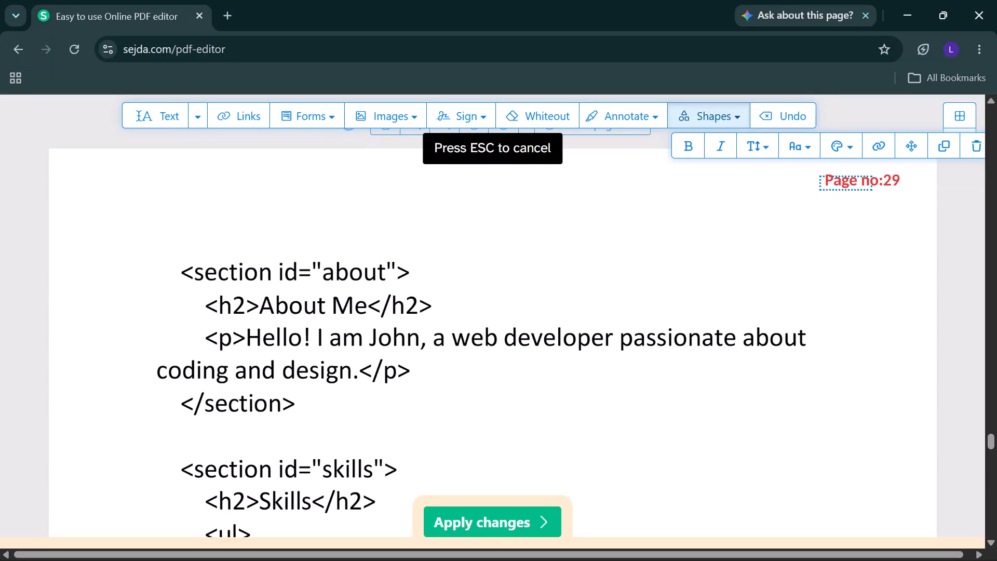
drag(875, 190, 820, 169)
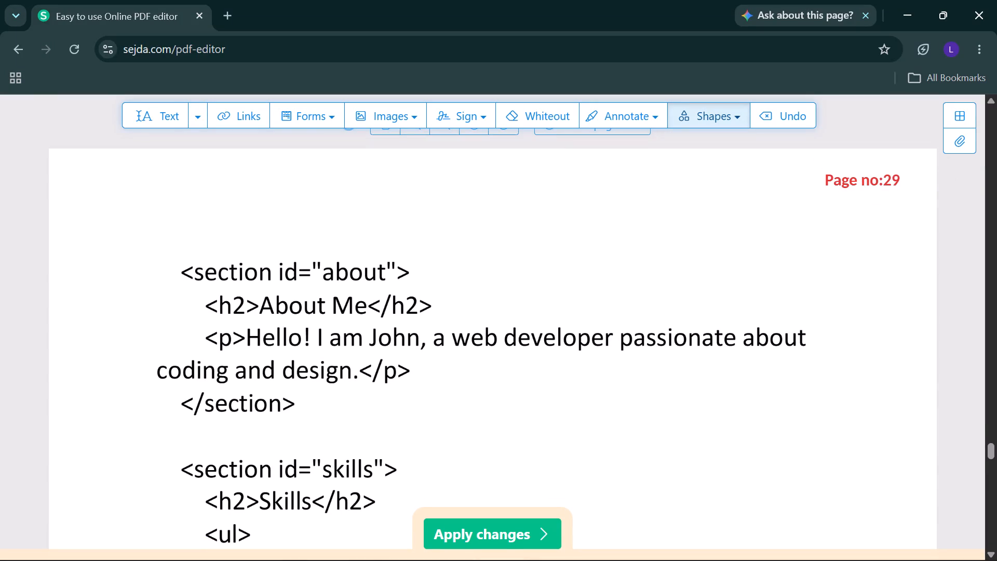
drag(819, 170, 875, 193)
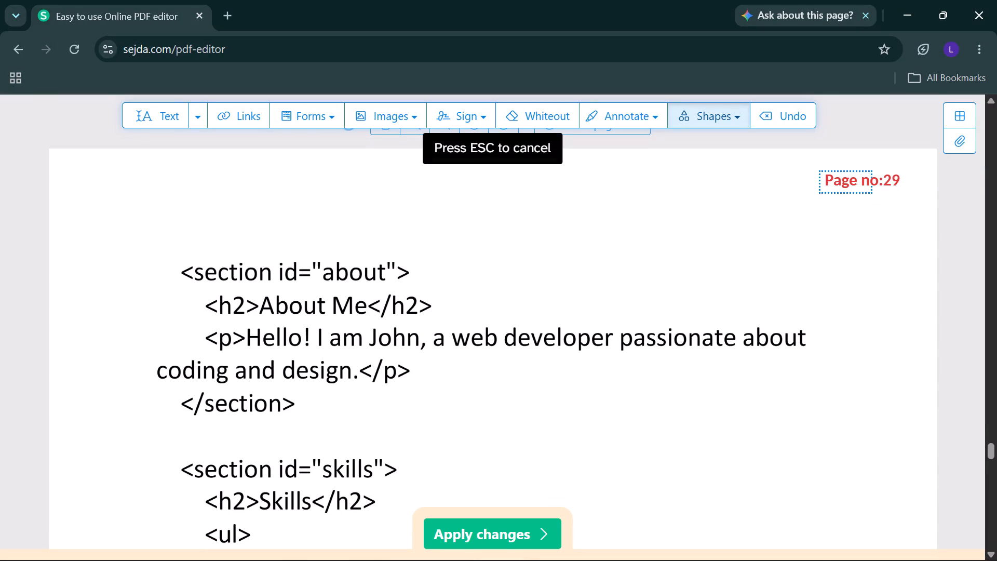
drag(875, 193, 906, 194)
Add a text label reading "page no:30" at the top right of page 9, above the Practical 14 output heading's upper divider line.
scroll(676, 262, down, 1)
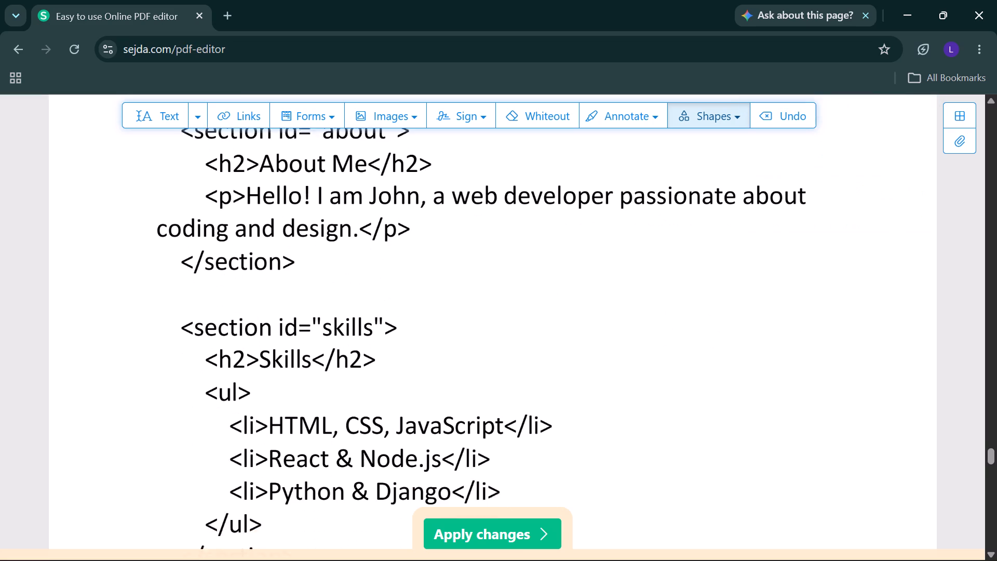
scroll(676, 262, down, 3)
scroll(676, 262, left, 3)
scroll(676, 262, down, 1)
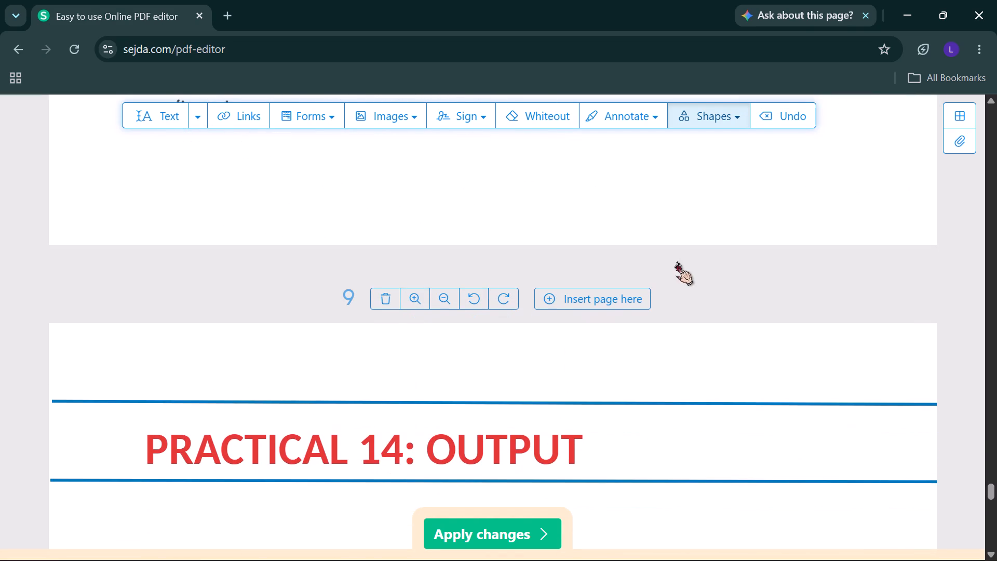
click(129, 112)
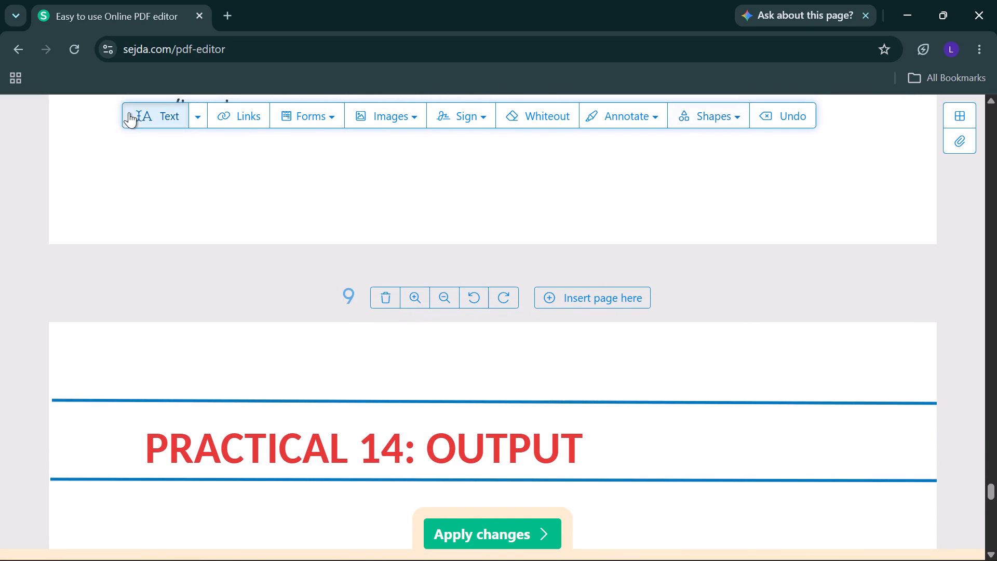
click(799, 341)
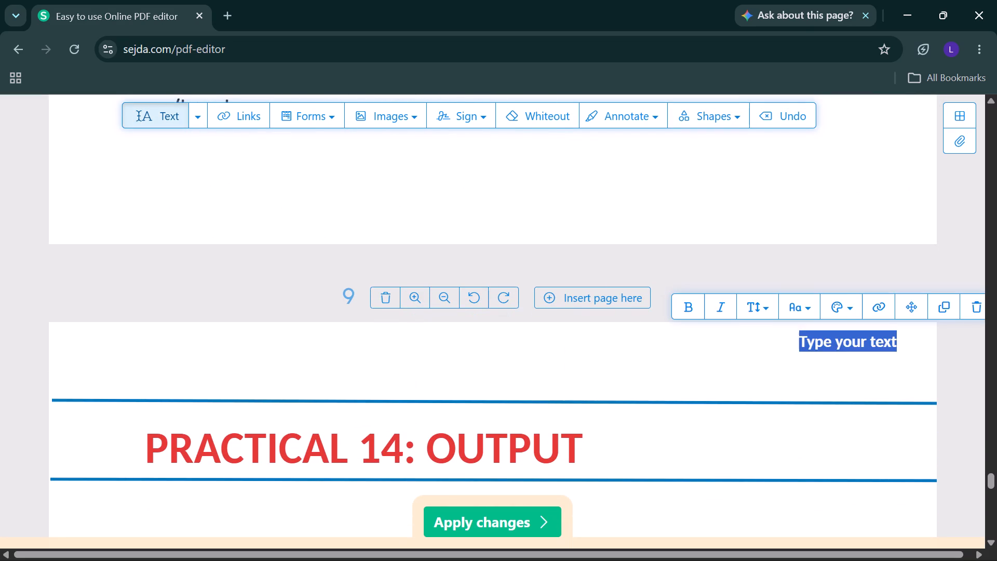
key(BackSpace)
text(page no:)
text(30)
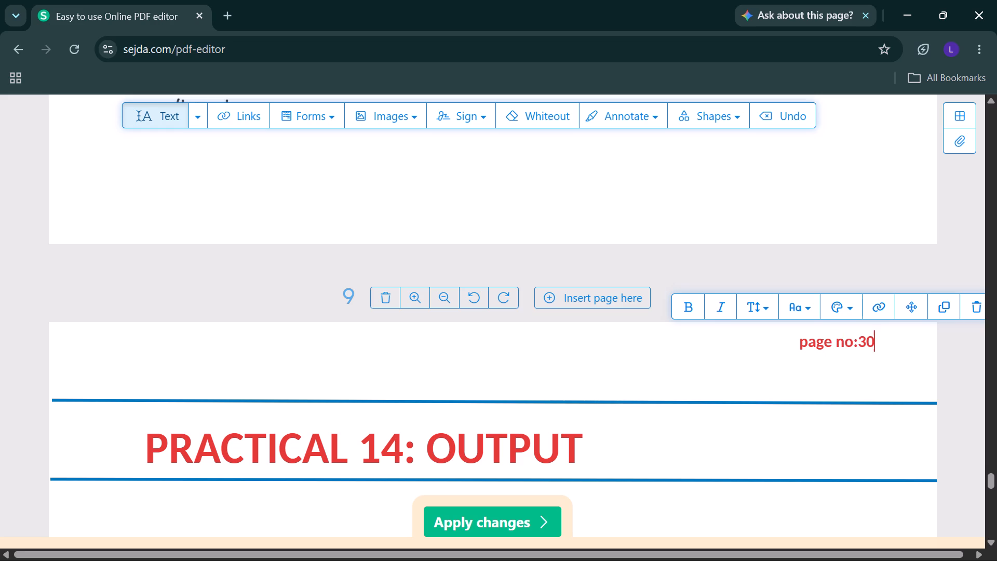
Draw a rectangle fully enclosing the "page no:30" label on page 9.
click(688, 114)
click(701, 161)
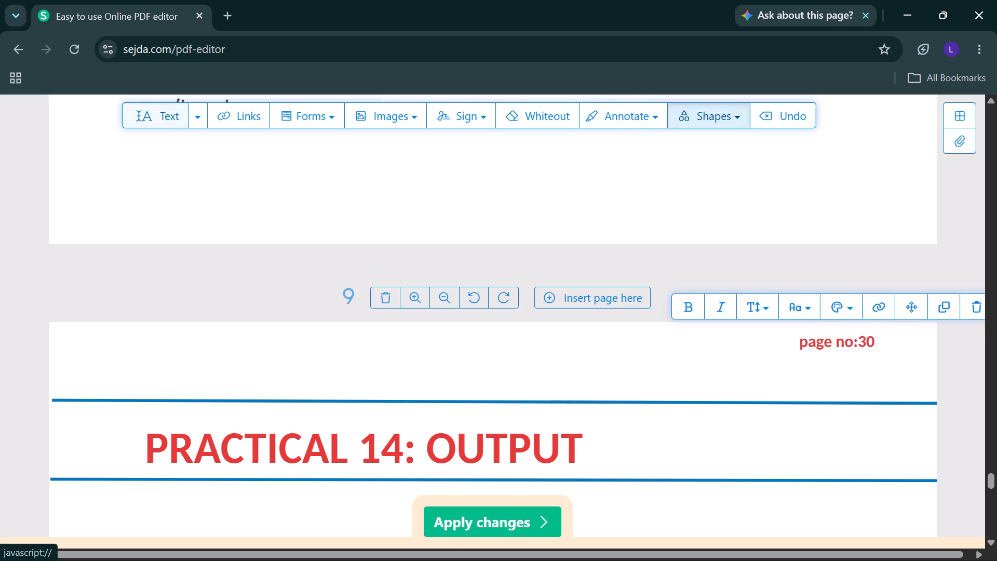
drag(794, 332, 837, 354)
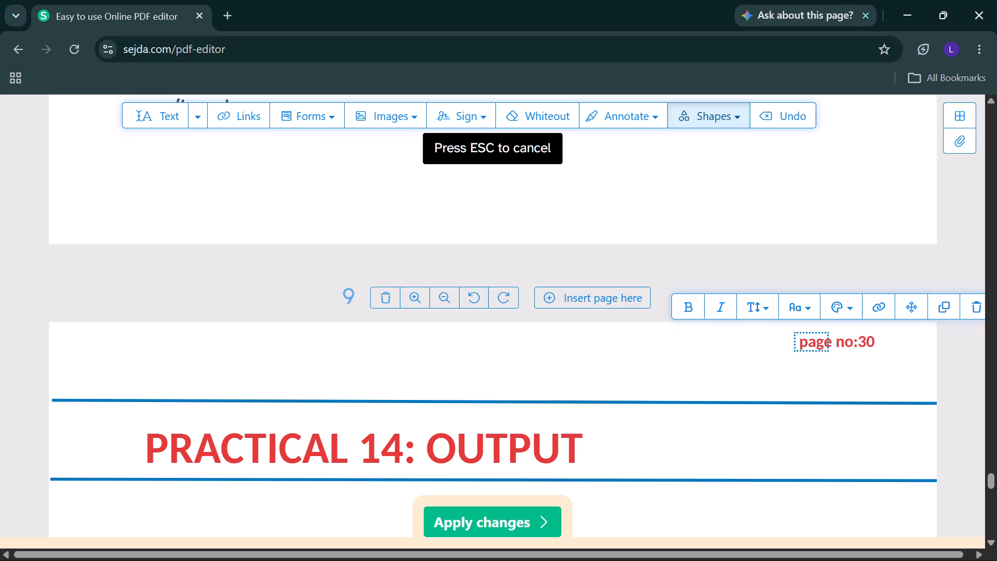
drag(837, 354, 882, 355)
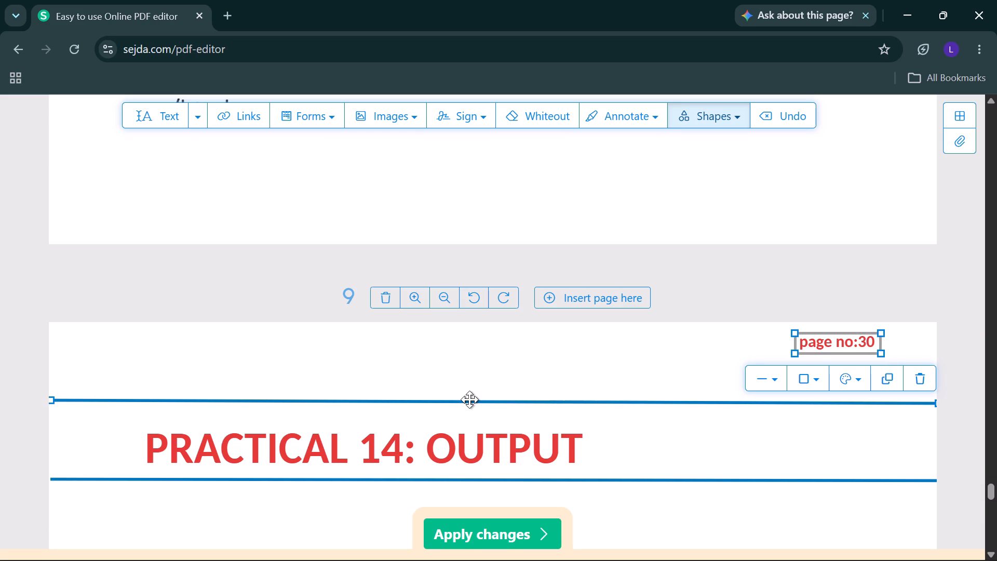
Apply all the edits to generate the finished PDF.
scroll(469, 399, up, 6)
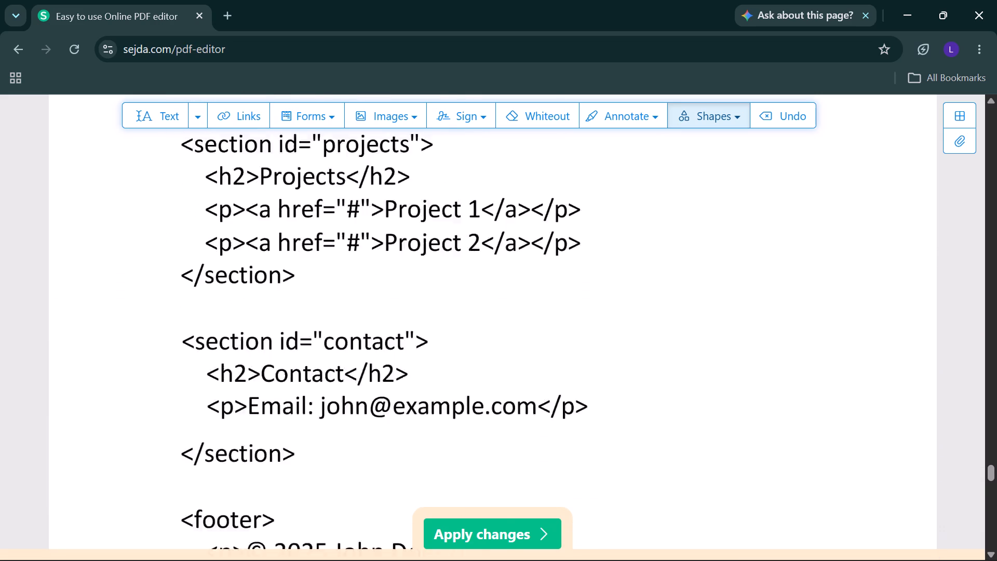
scroll(469, 399, up, 6)
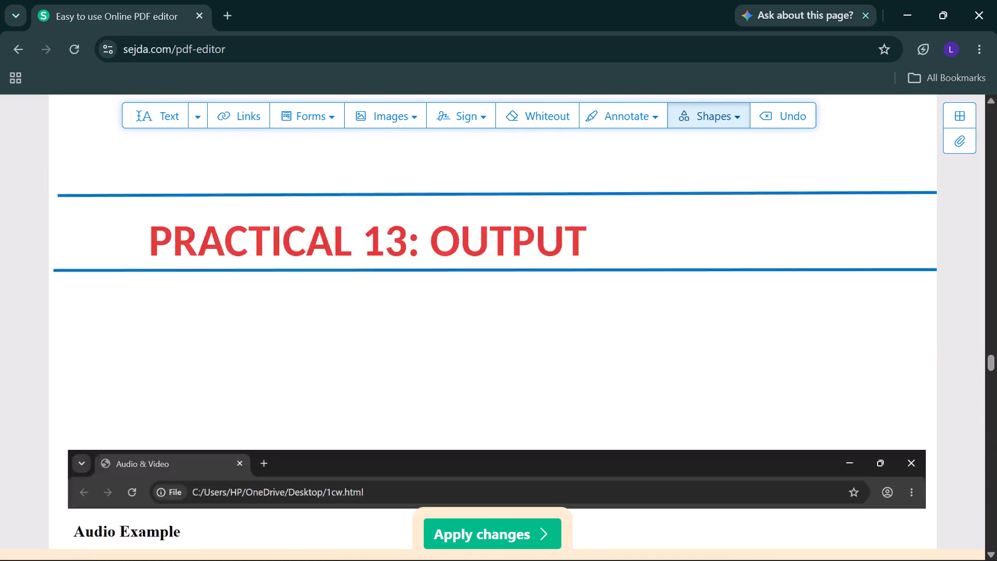
scroll(469, 399, up, 1)
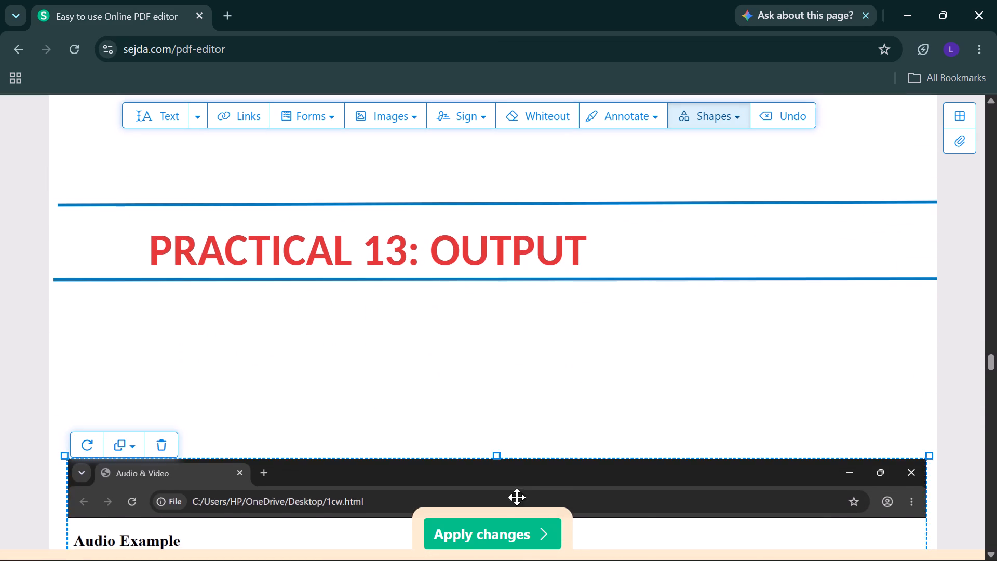
click(517, 540)
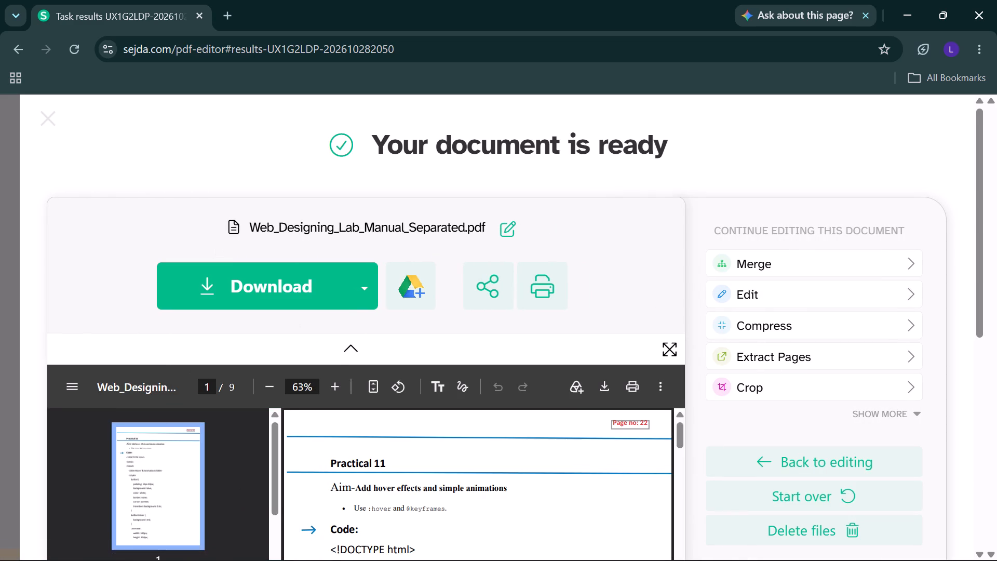
Review the preview of the finished PDF from page 1 onward, examining the page labels, headings, code and output screenshots.
scroll(385, 511, left, 1)
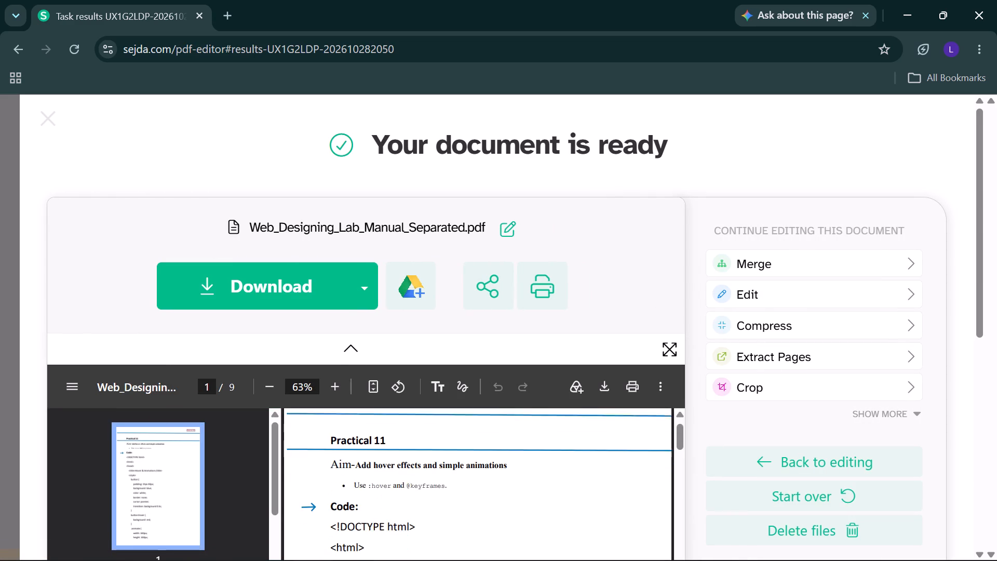
scroll(385, 511, left, 2)
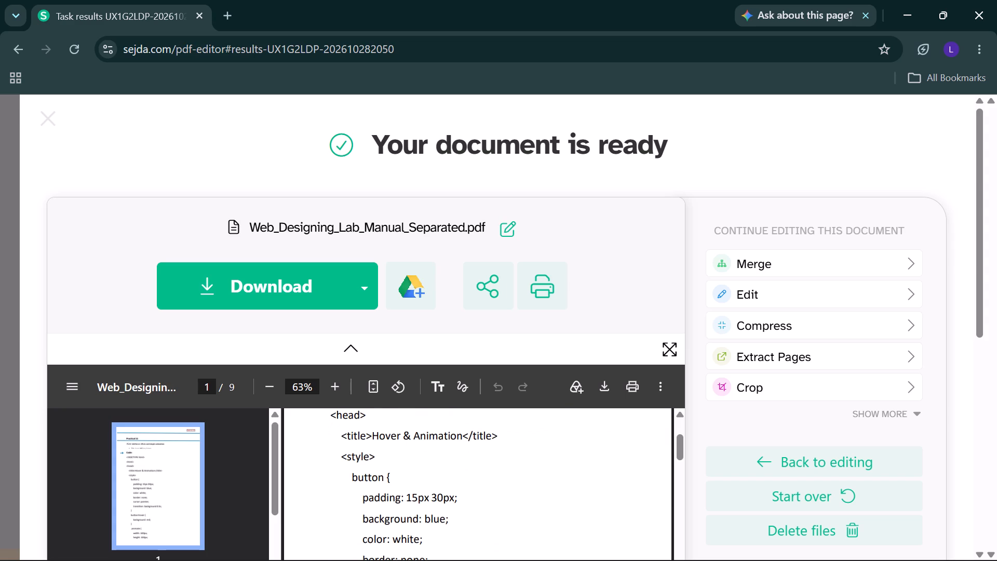
scroll(419, 502, left, 3)
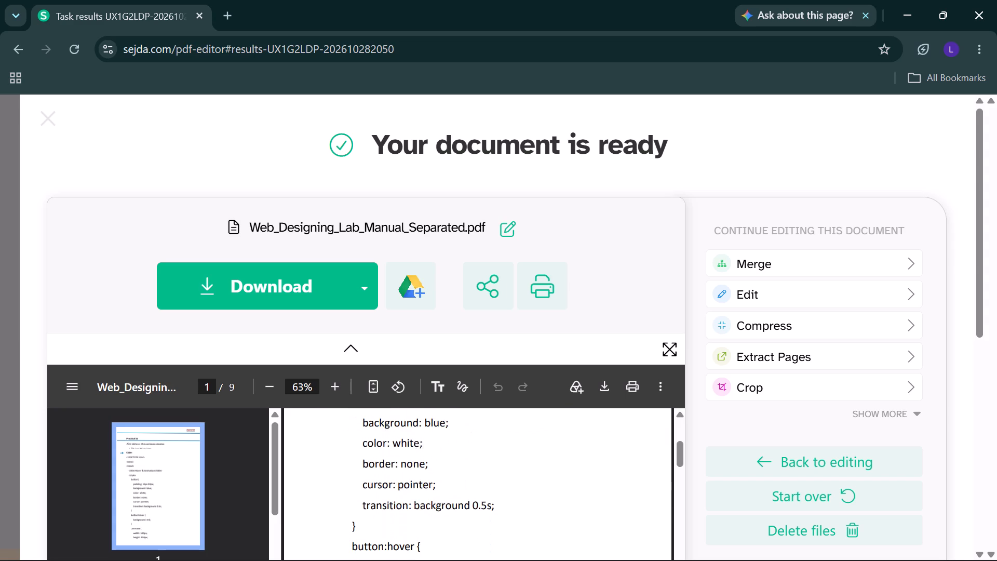
scroll(419, 502, left, 4)
scroll(419, 502, up, 1)
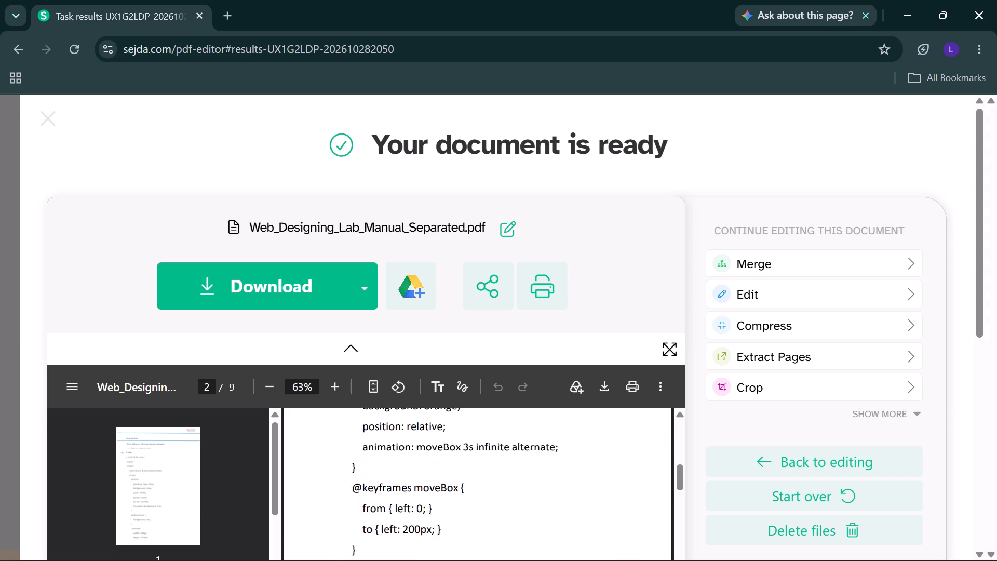
scroll(419, 502, up, 2)
scroll(419, 502, down, 1)
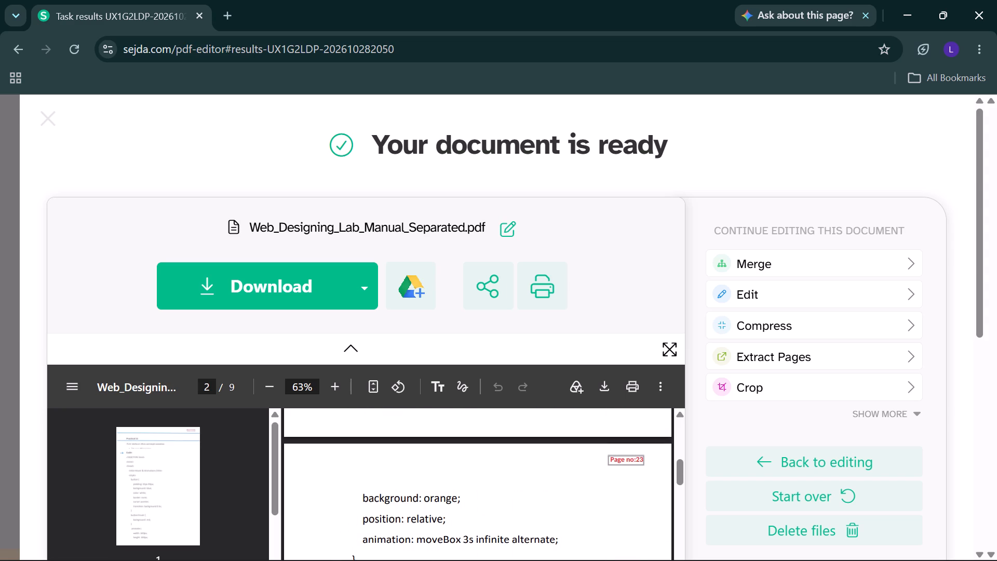
scroll(419, 502, down, 4)
scroll(419, 502, left, 1)
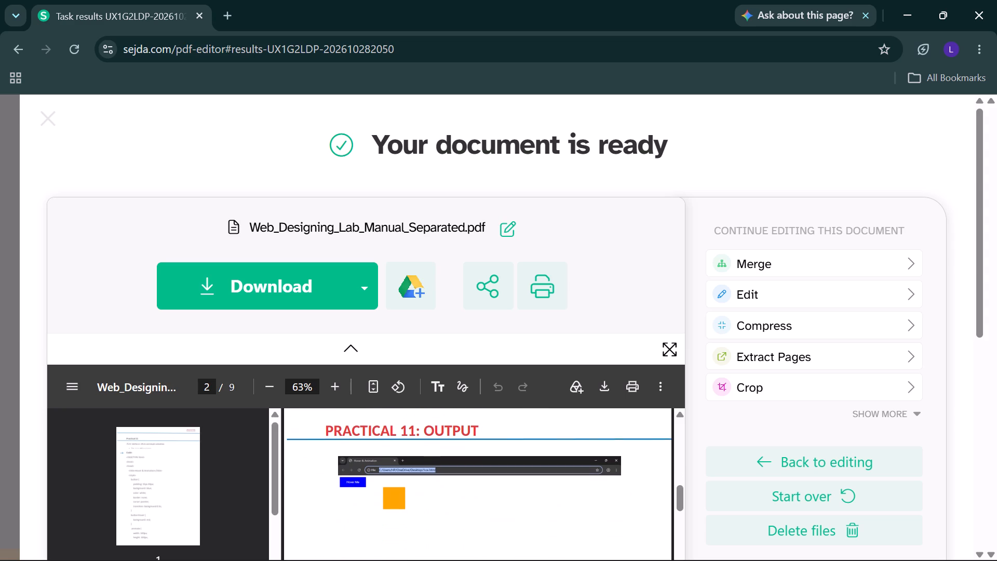
scroll(419, 502, left, 1)
scroll(419, 502, down, 1)
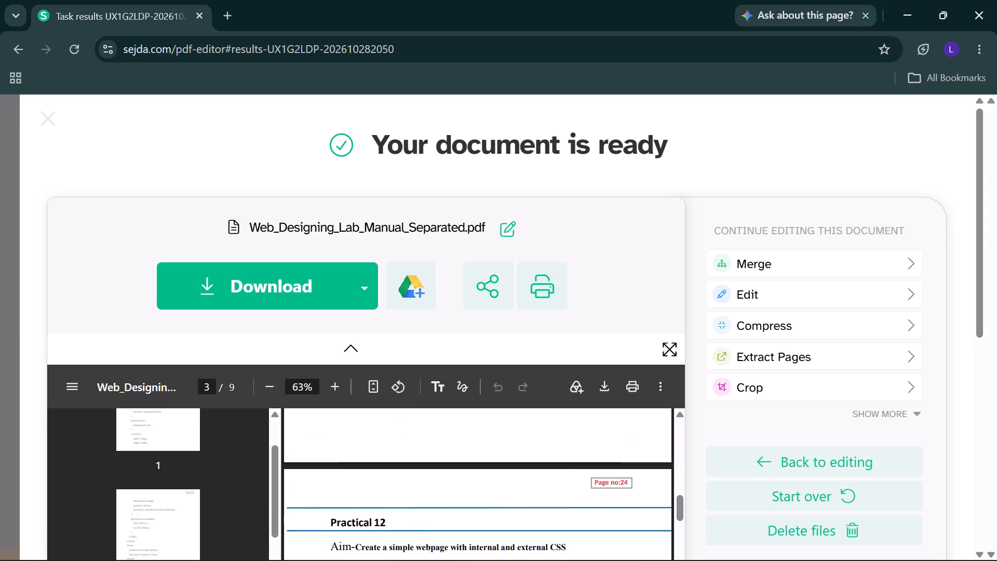
scroll(419, 502, down, 4)
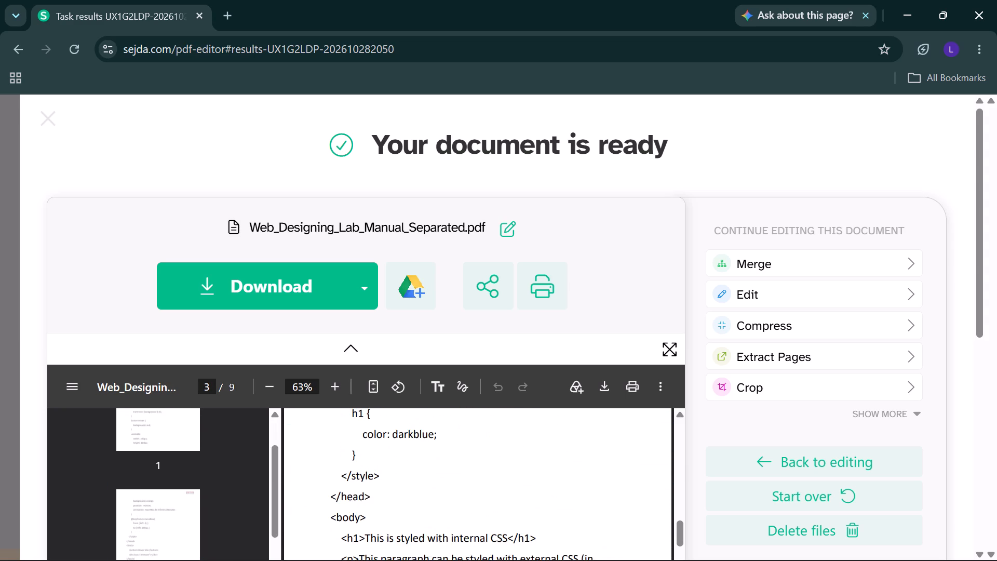
scroll(419, 502, down, 1)
Download the finished PDF and show the downloaded file in its folder.
click(189, 287)
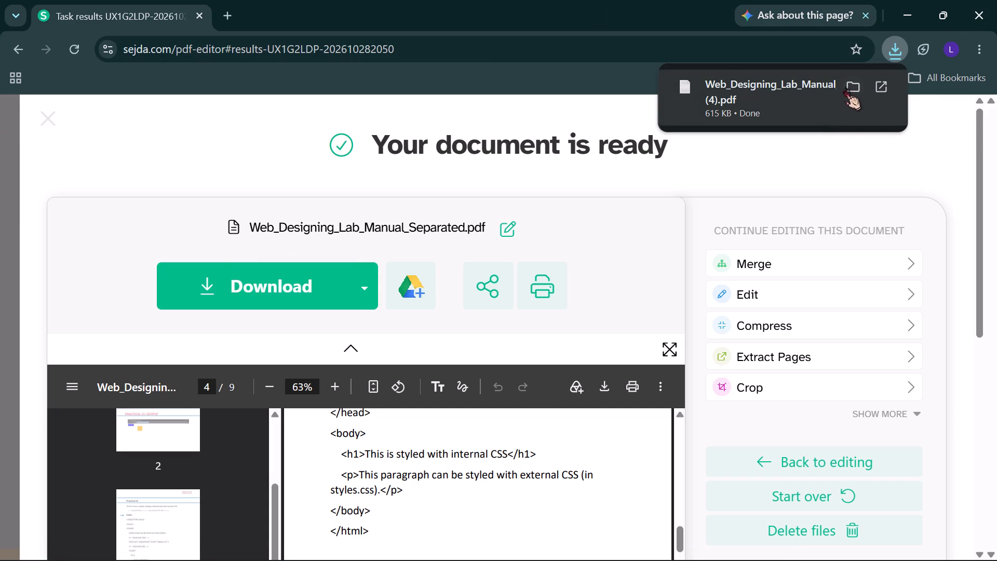
click(844, 86)
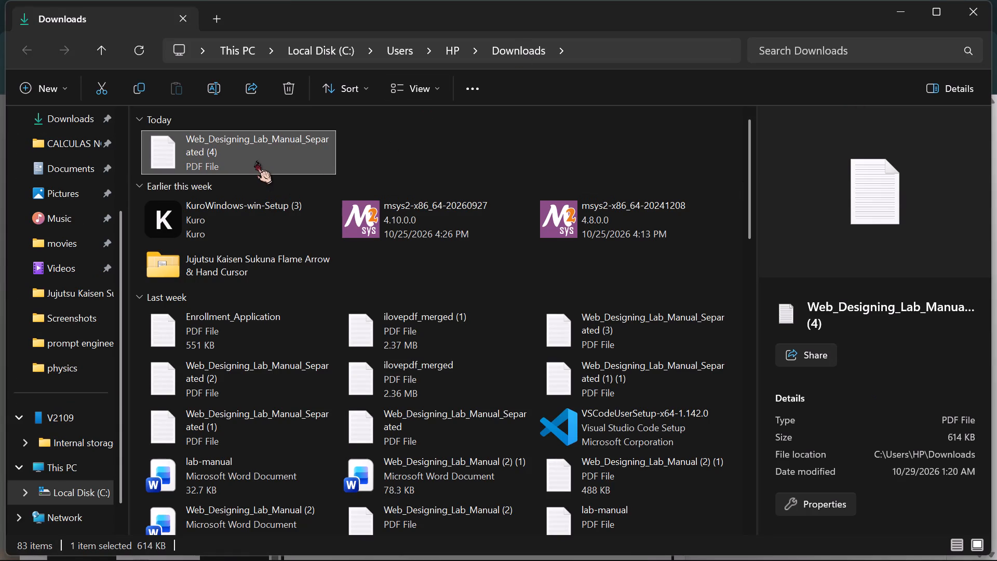
Share the downloaded Web_Designing_Lab_Manual_Separated (4) PDF from File Explorer through WhatsApp.
right_click(255, 161)
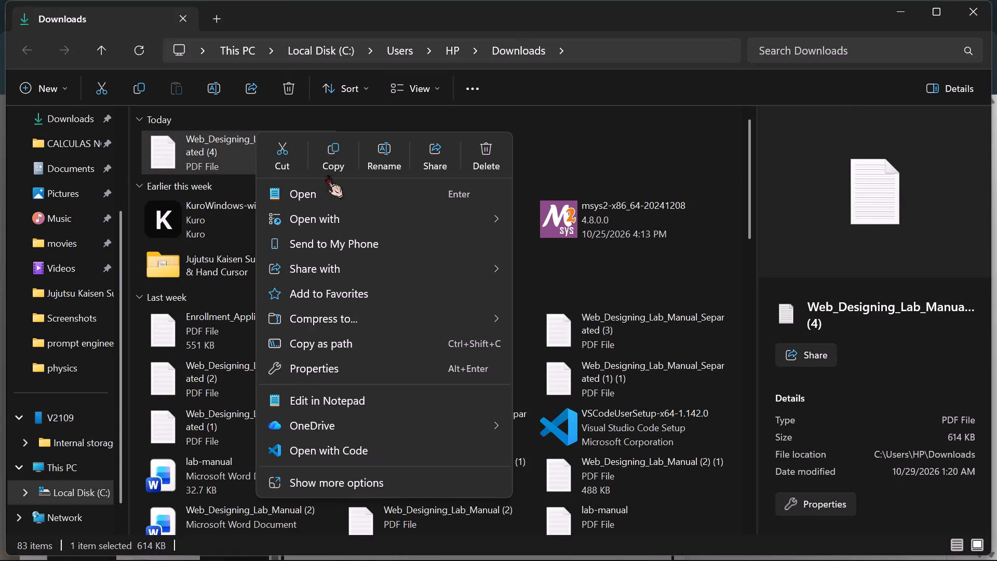
click(320, 265)
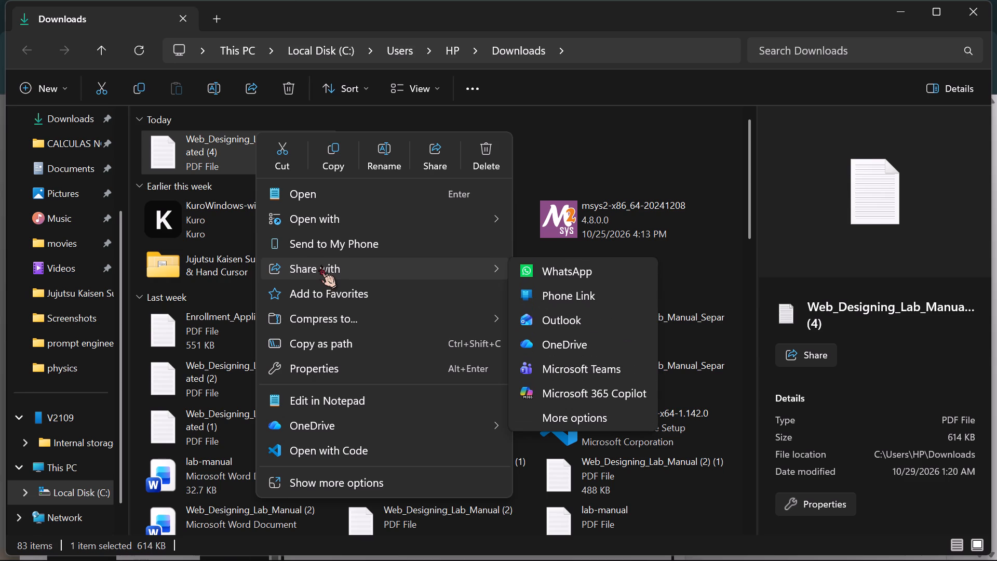
click(320, 265)
click(278, 259)
click(574, 266)
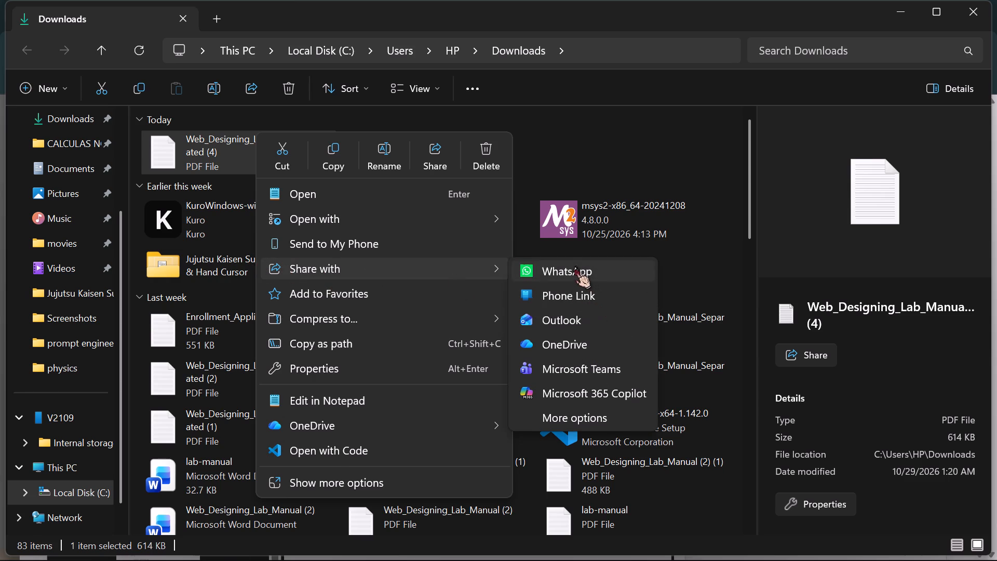
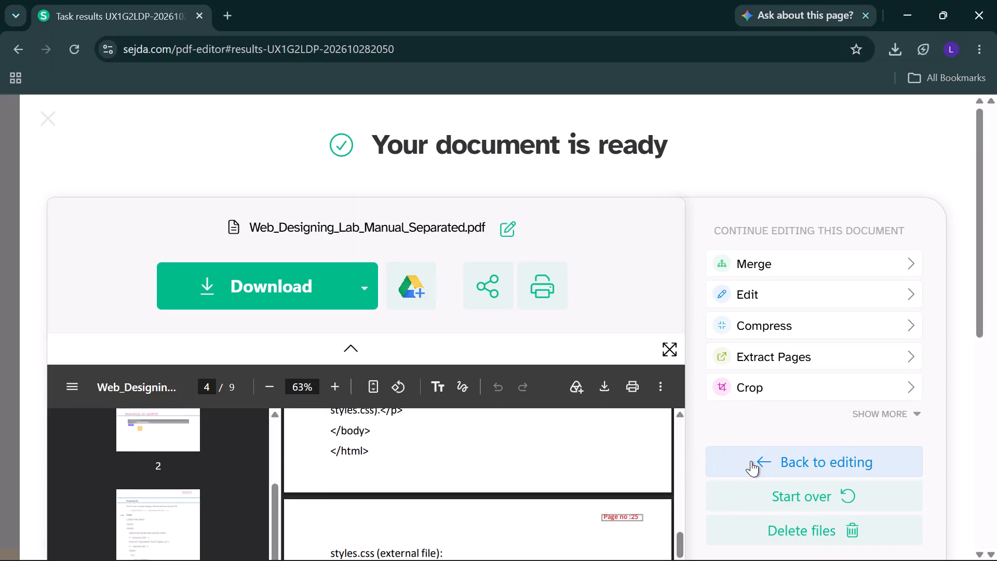
Return to editing the document and draw a full-width horizontal blue line just below the PRACTICAL 12: OUTPUT heading.
click(751, 461)
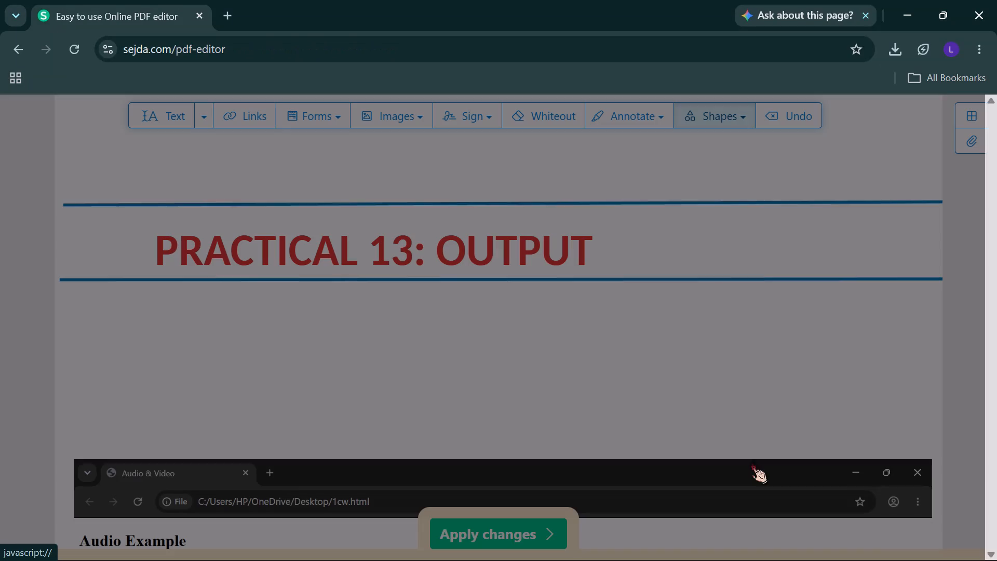
scroll(559, 432, up, 3)
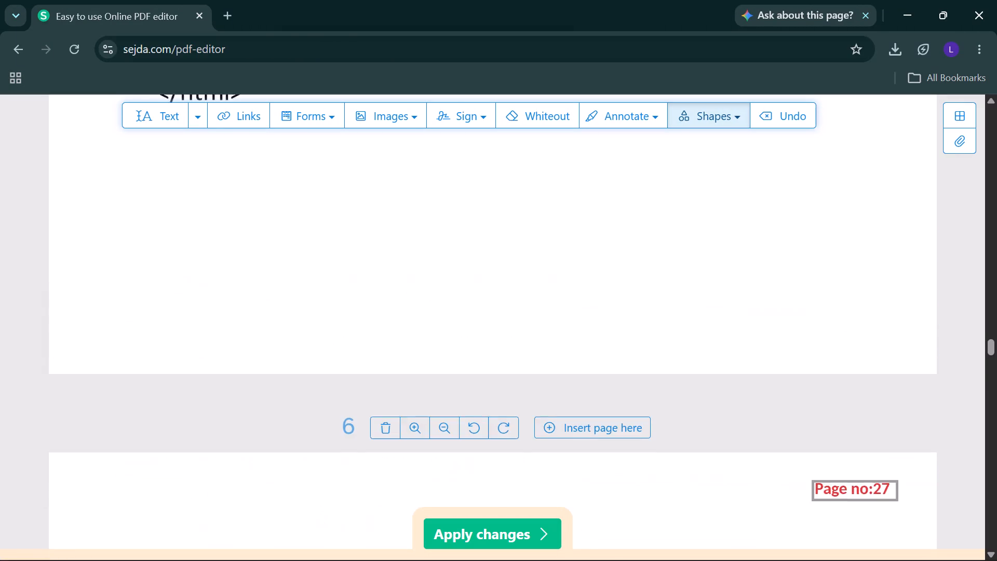
scroll(559, 432, up, 5)
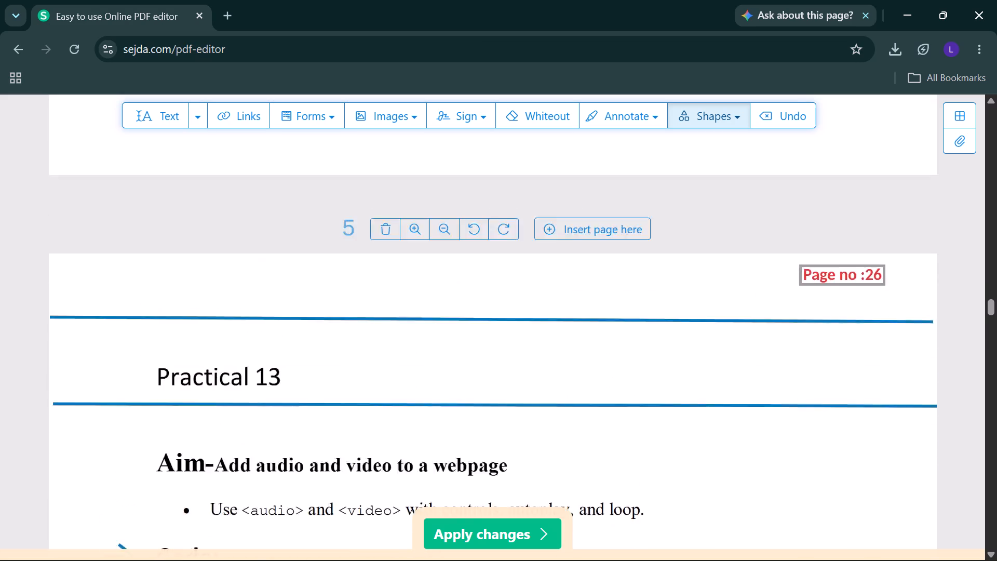
scroll(559, 432, up, 3)
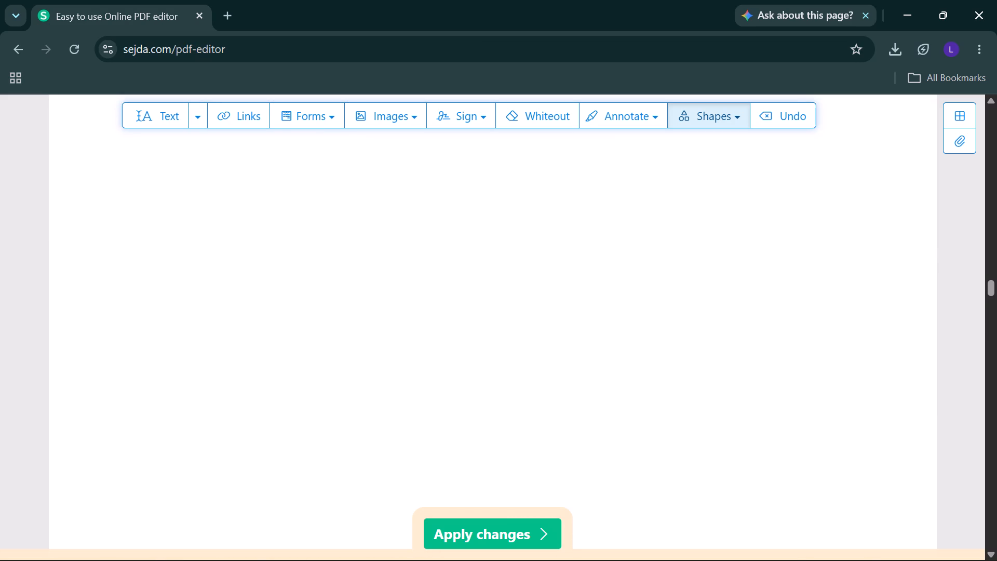
scroll(559, 432, up, 3)
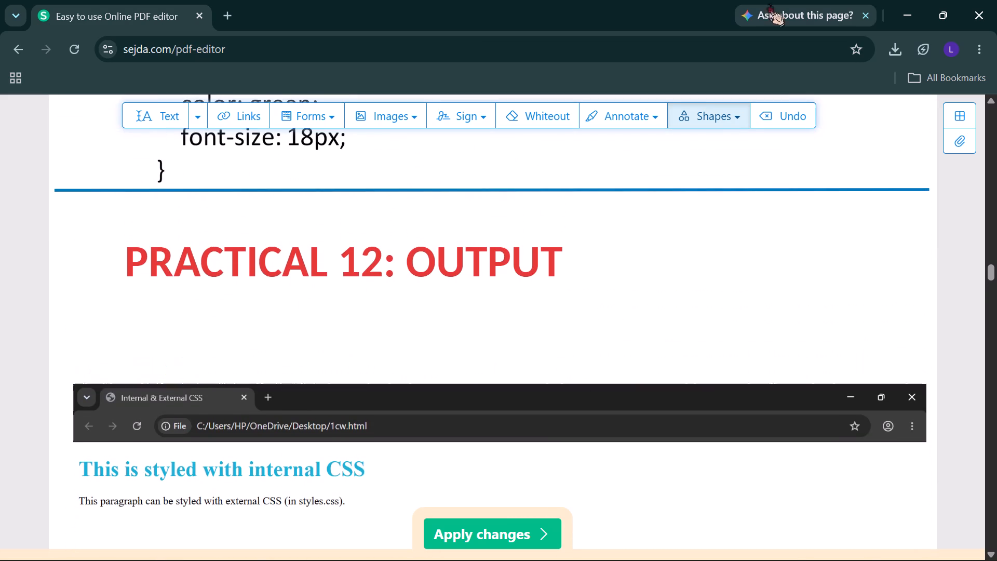
click(720, 114)
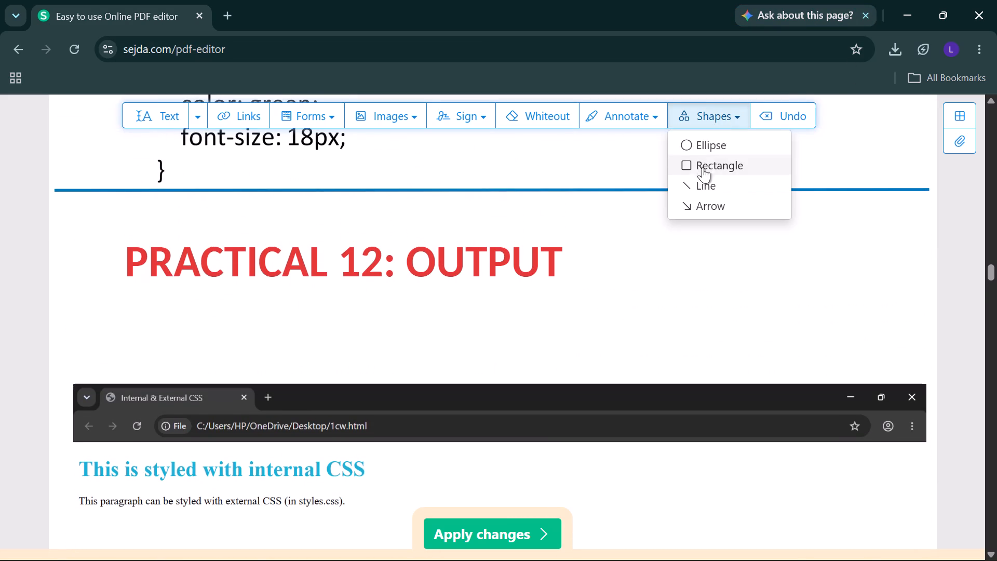
click(696, 180)
click(48, 285)
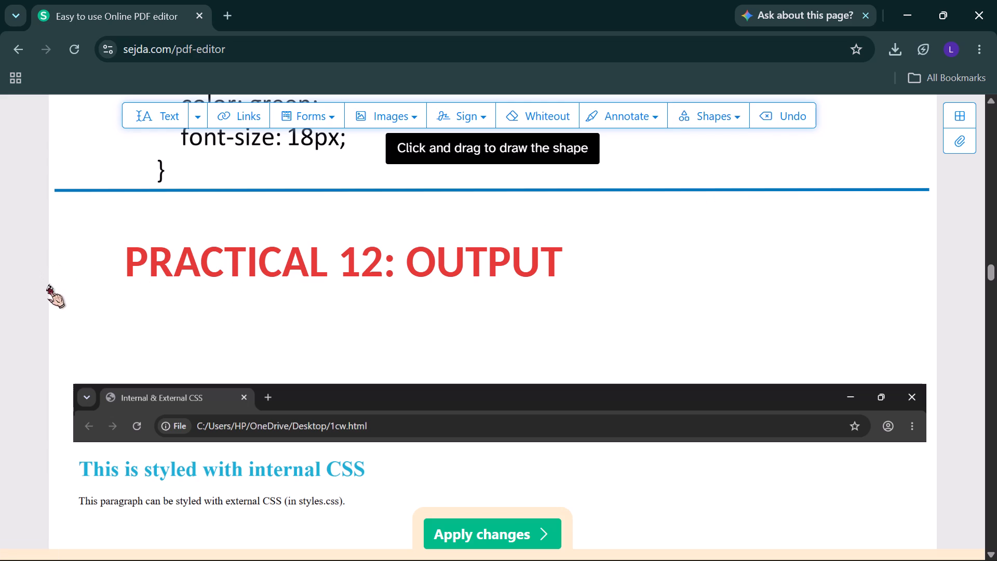
drag(52, 287, 145, 301)
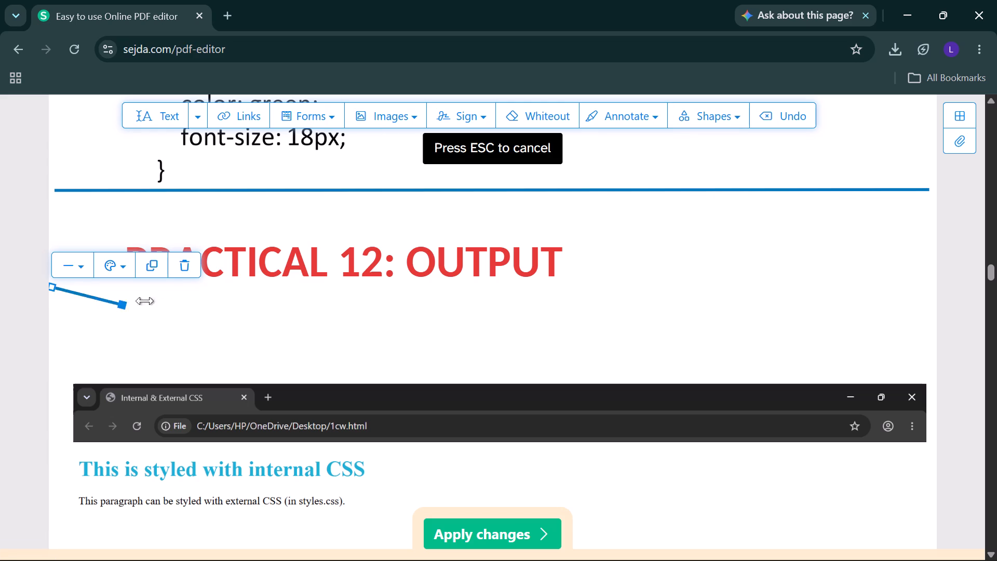
drag(145, 301, 943, 284)
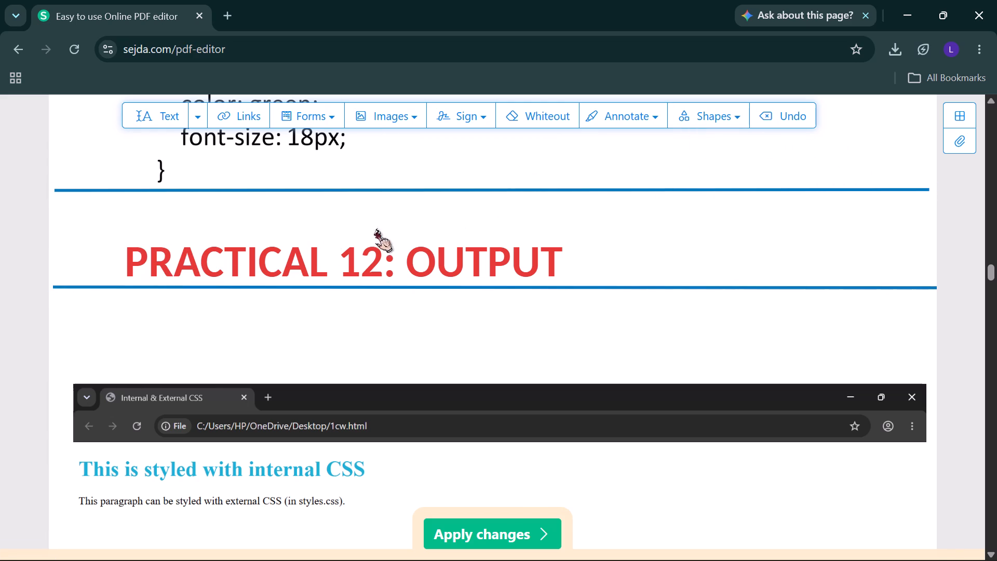
Apply the changes, download the regenerated PDF and show the downloaded file in its folder.
click(500, 546)
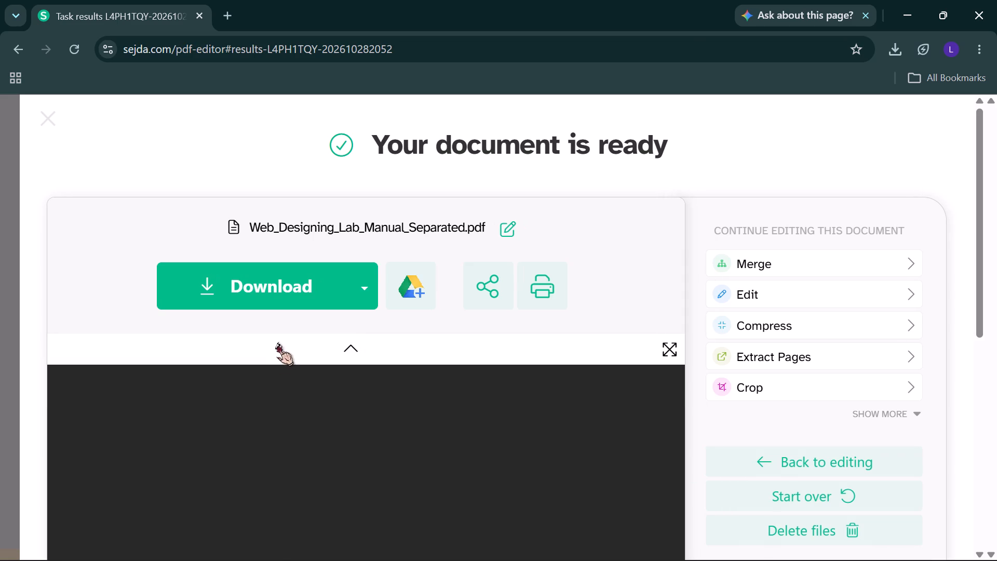
click(271, 288)
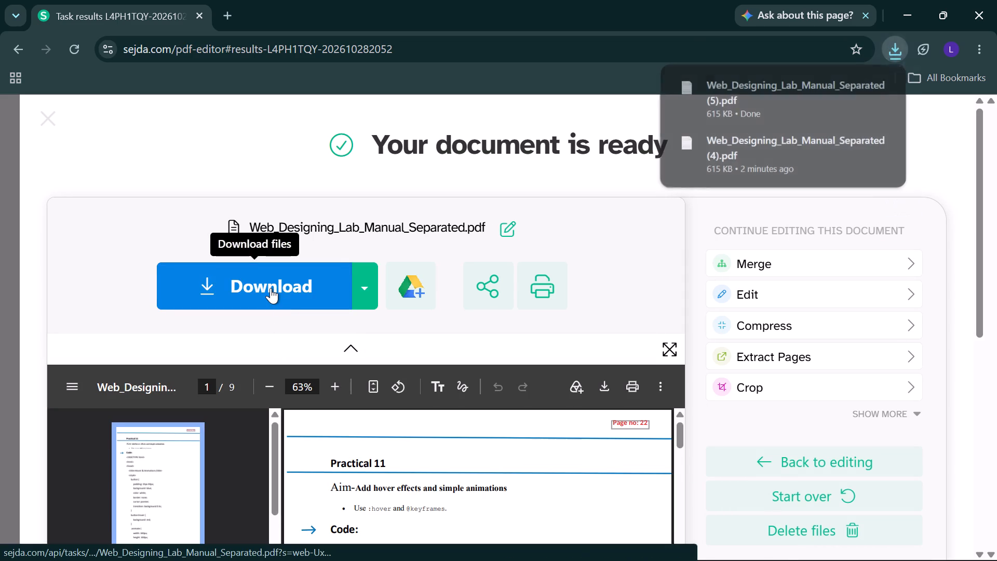
click(848, 85)
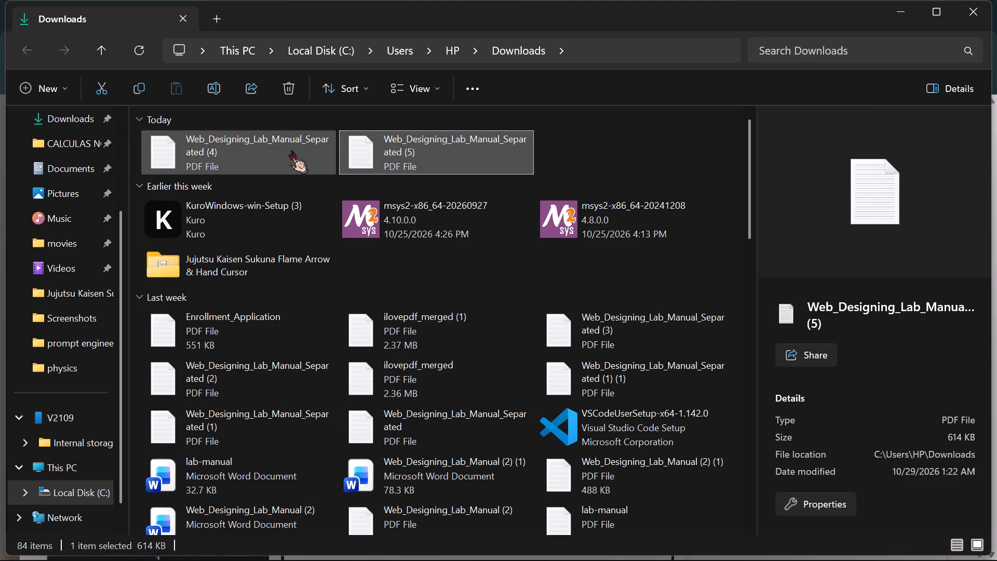
right_click(443, 139)
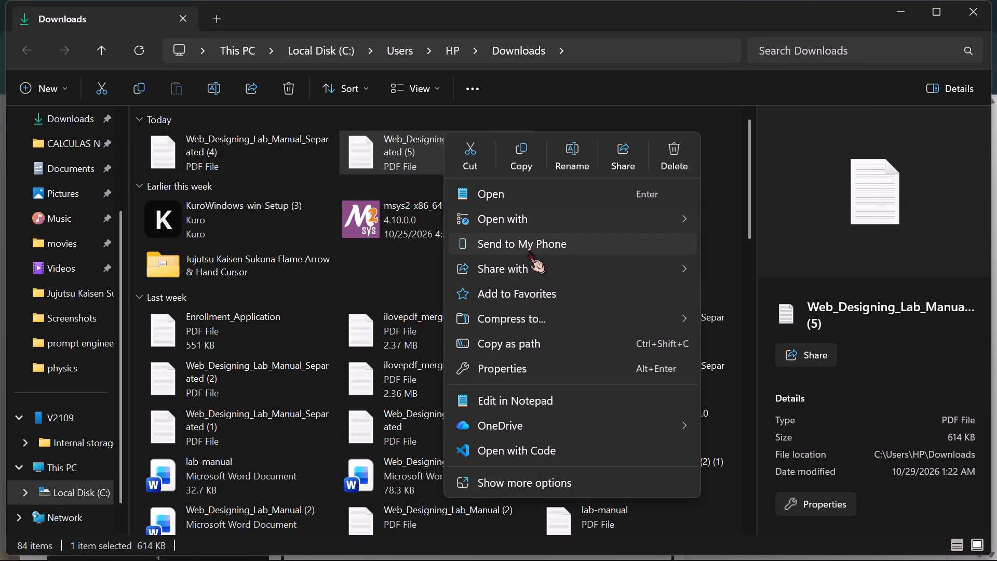
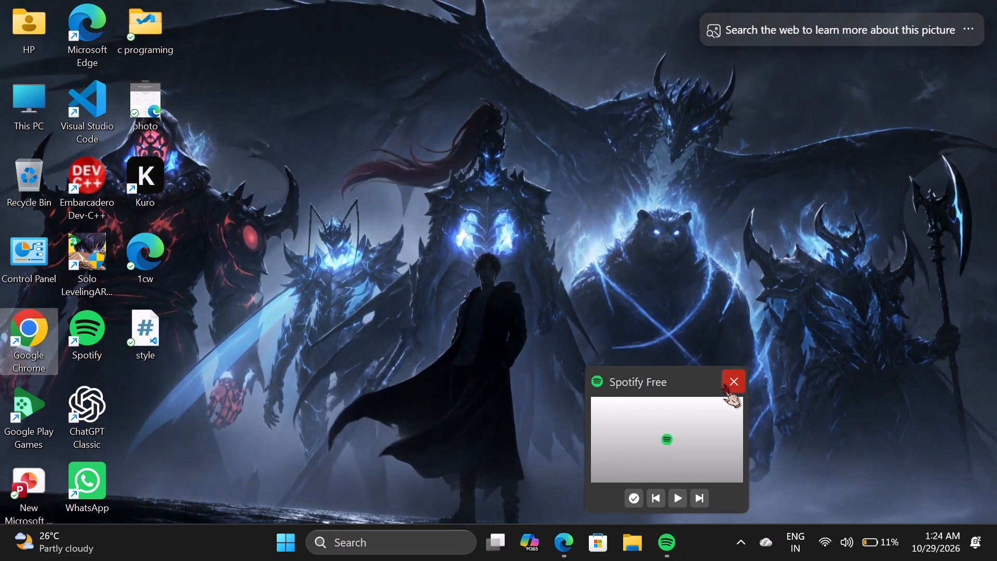
Close the remaining Spotify and Microsoft Edge windows.
click(729, 381)
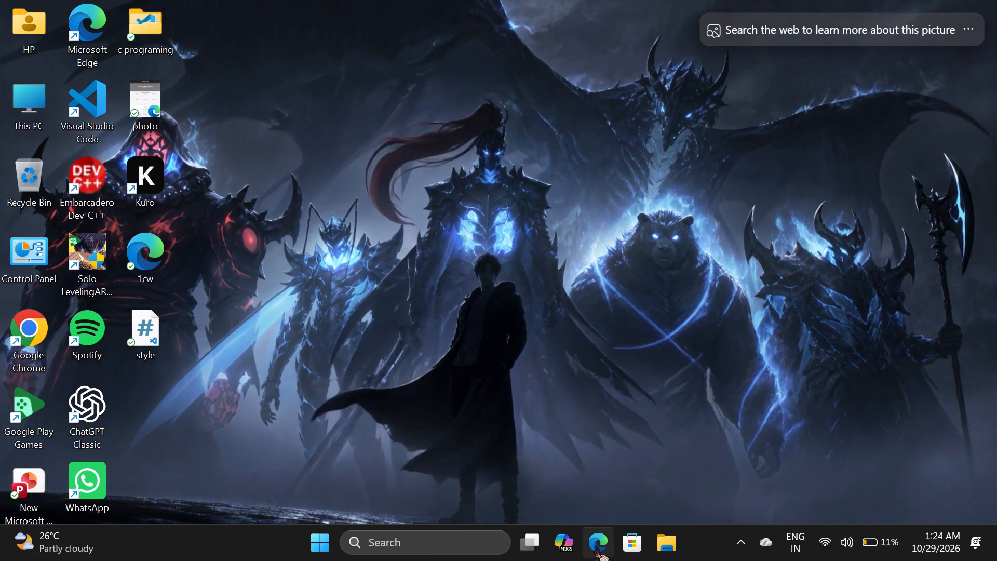
click(659, 398)
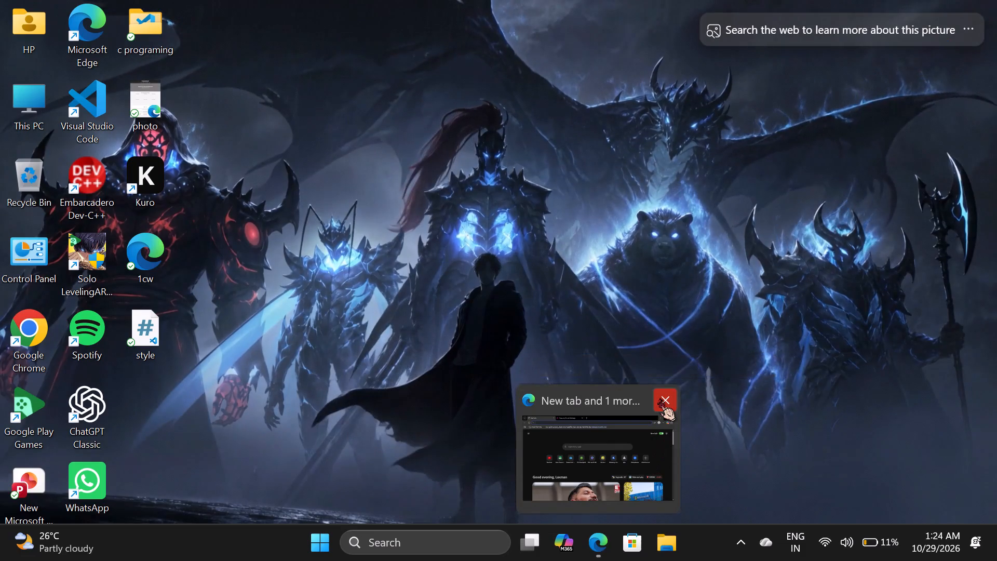
click(659, 398)
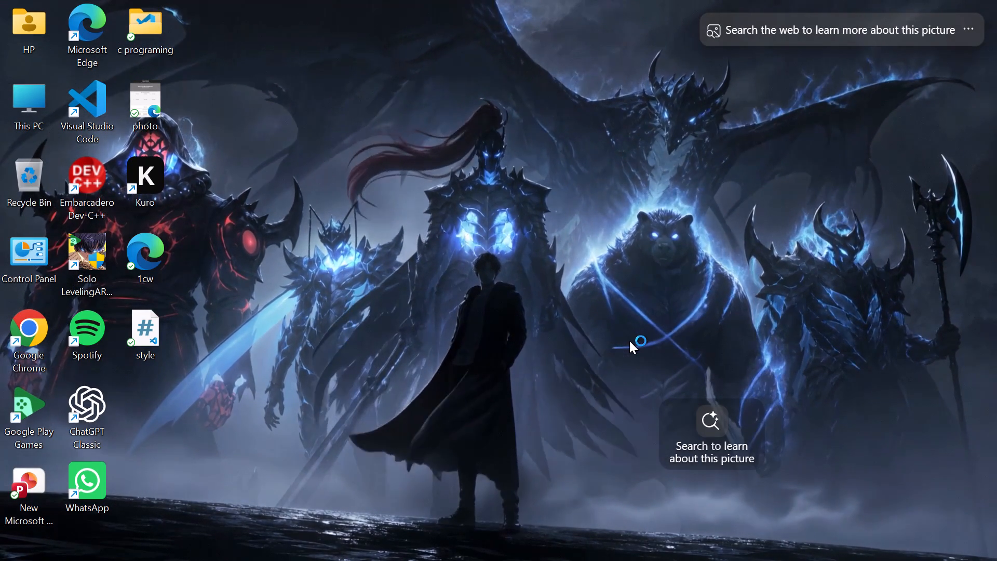
Shut down the computer from the desktop.
key(alt+F4)
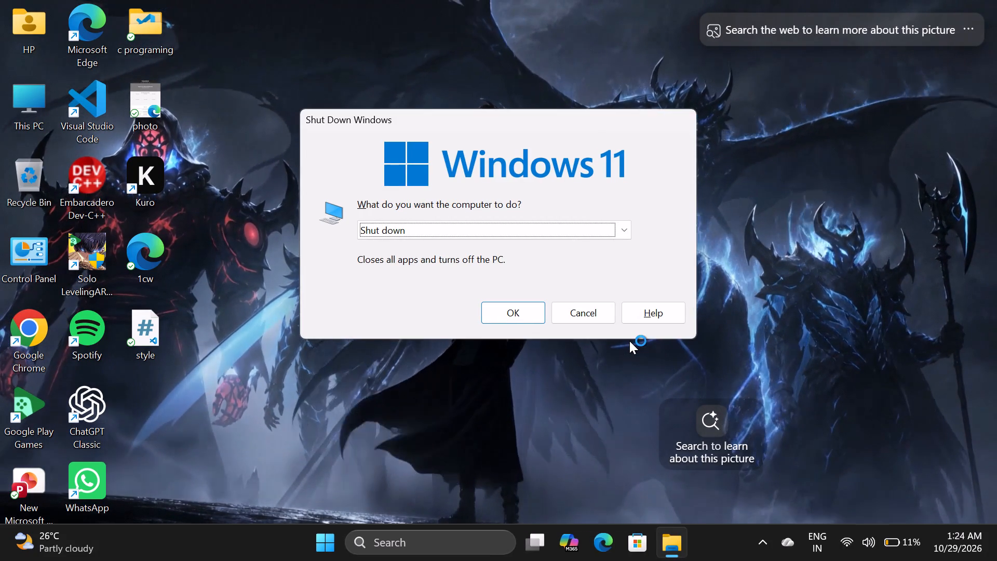
key(Return)
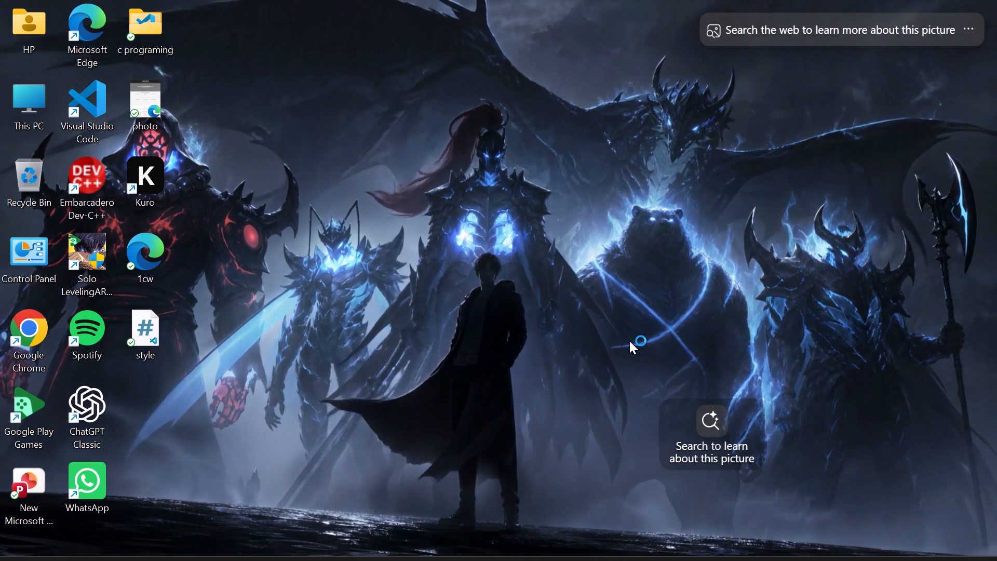